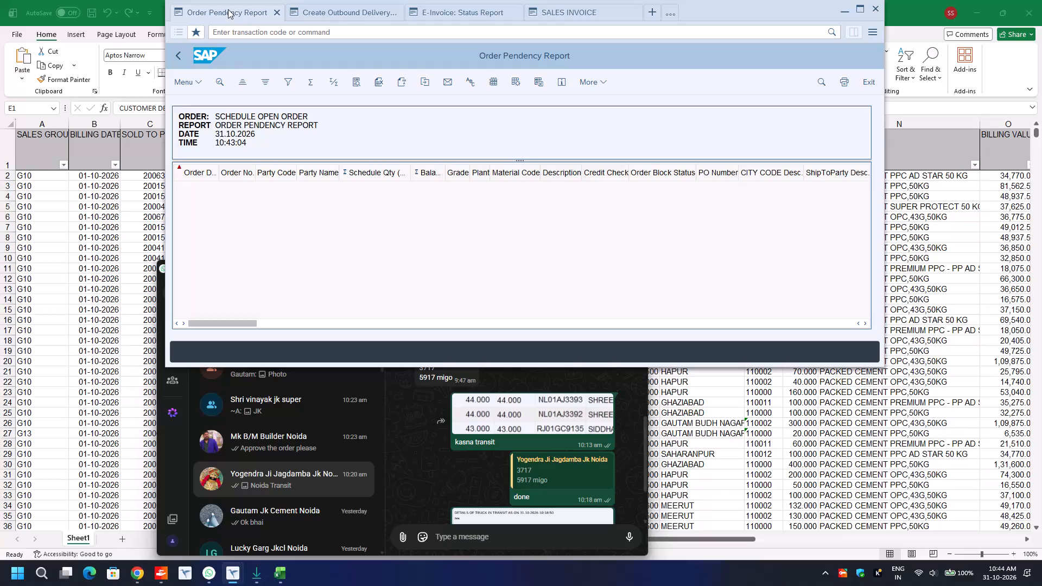
# Refresh the Order Pendency Report repeatedly with its existing selection parameters to check for newly pending orders.
pyautogui.click(175, 54)
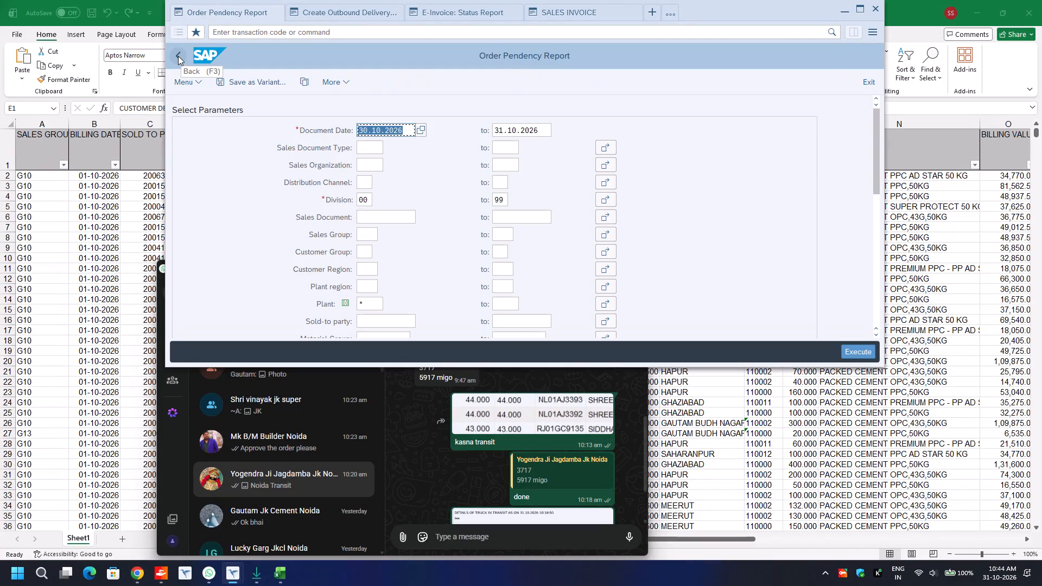
pyautogui.press('F8')
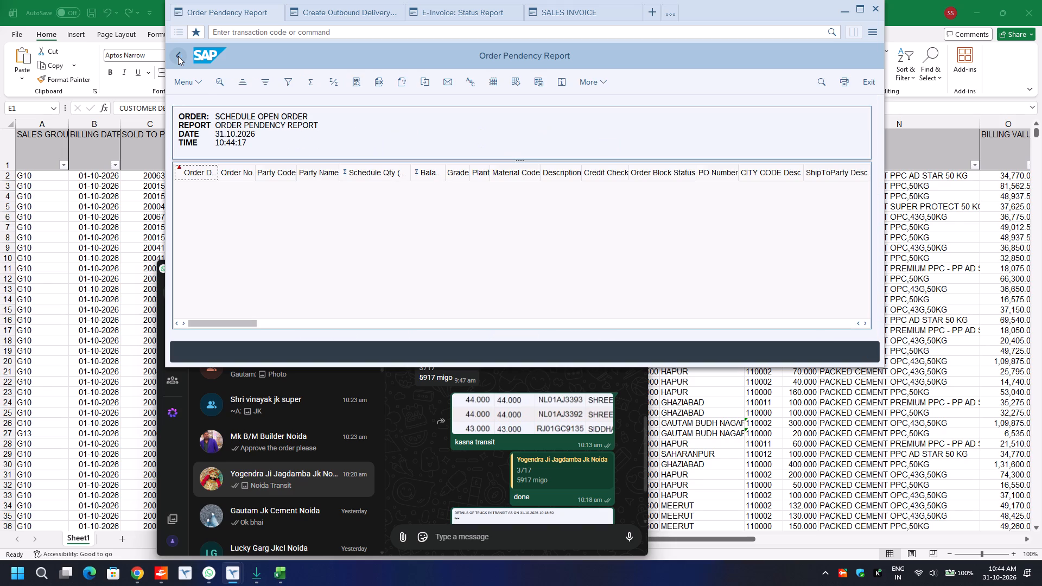
pyautogui.click(178, 56)
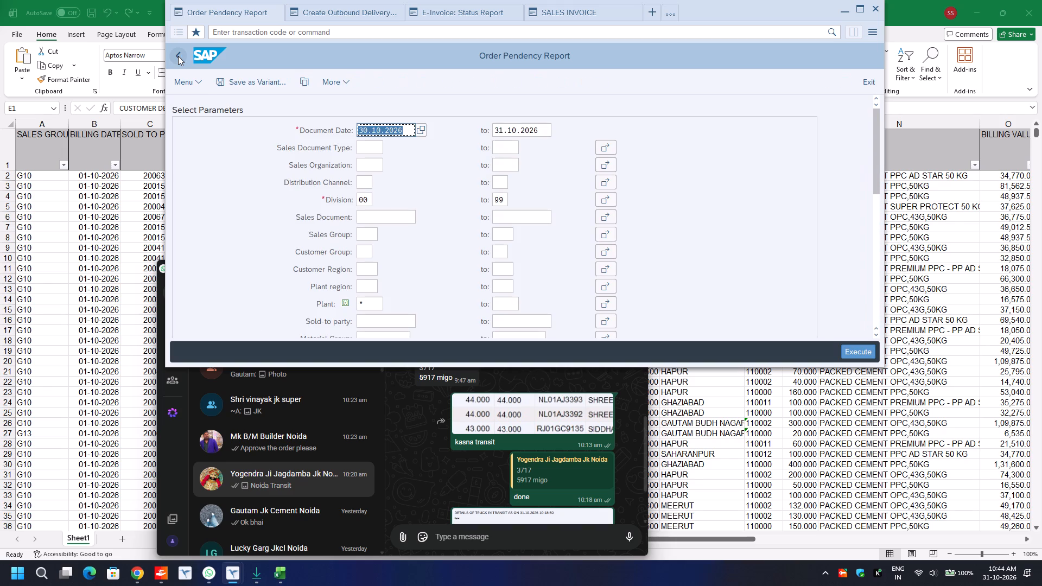
pyautogui.press('F8')
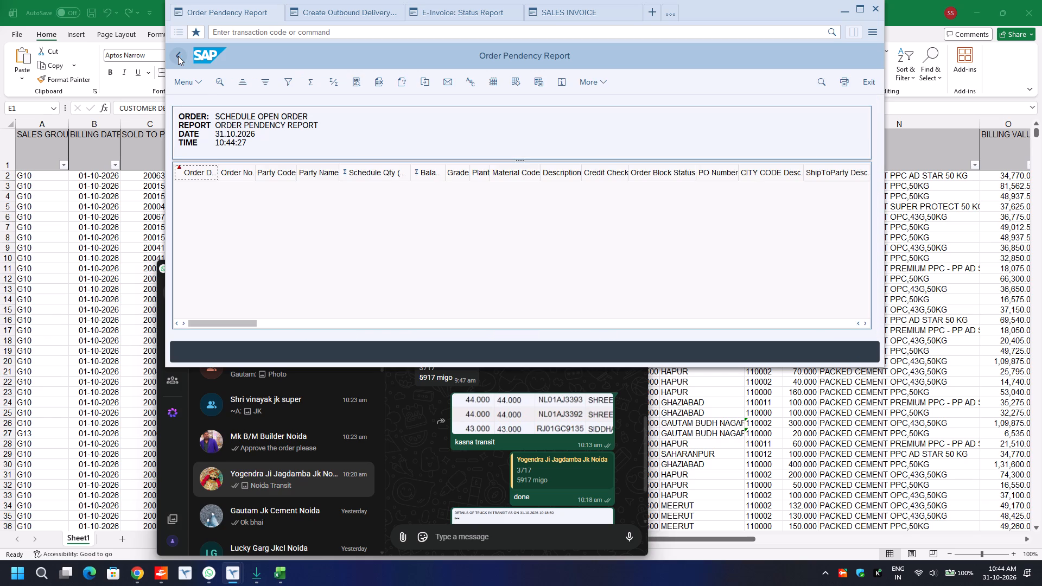
pyautogui.click(178, 56)
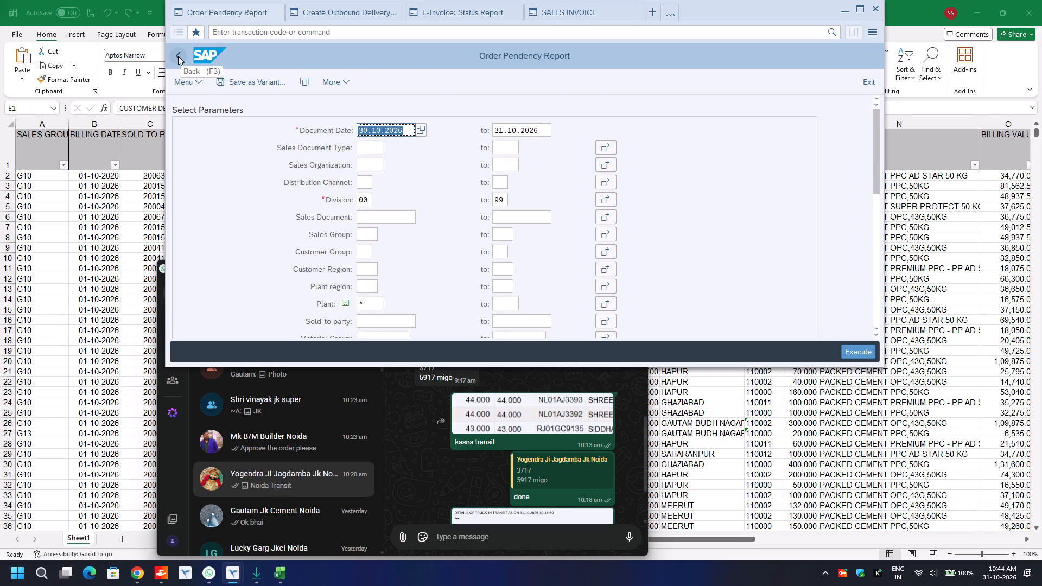
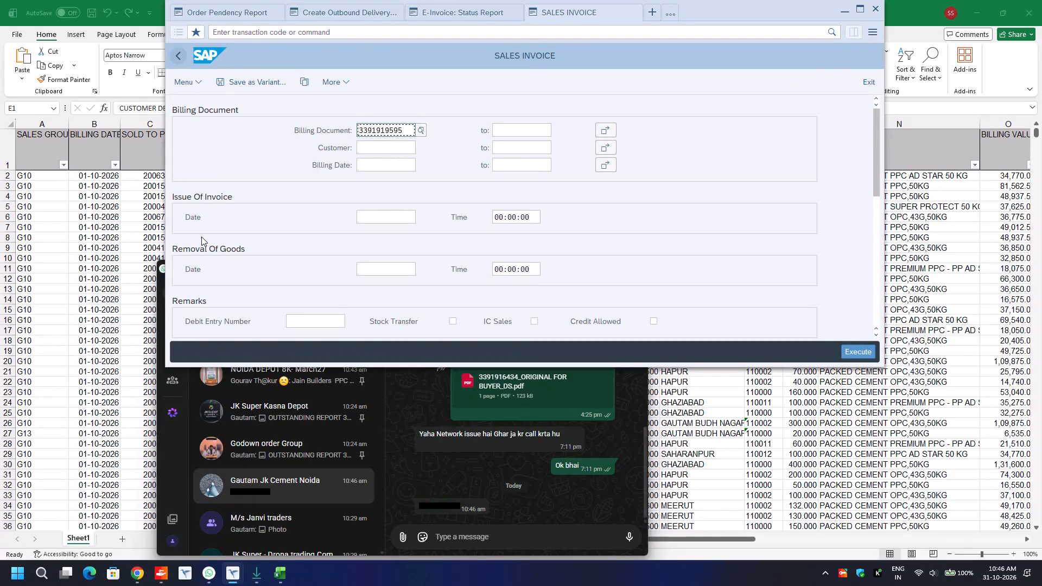
# Export the sales invoice for the entered billing document in PDF format, saving it to the Desktop folder.
pyautogui.scroll(-4, 201, 237)
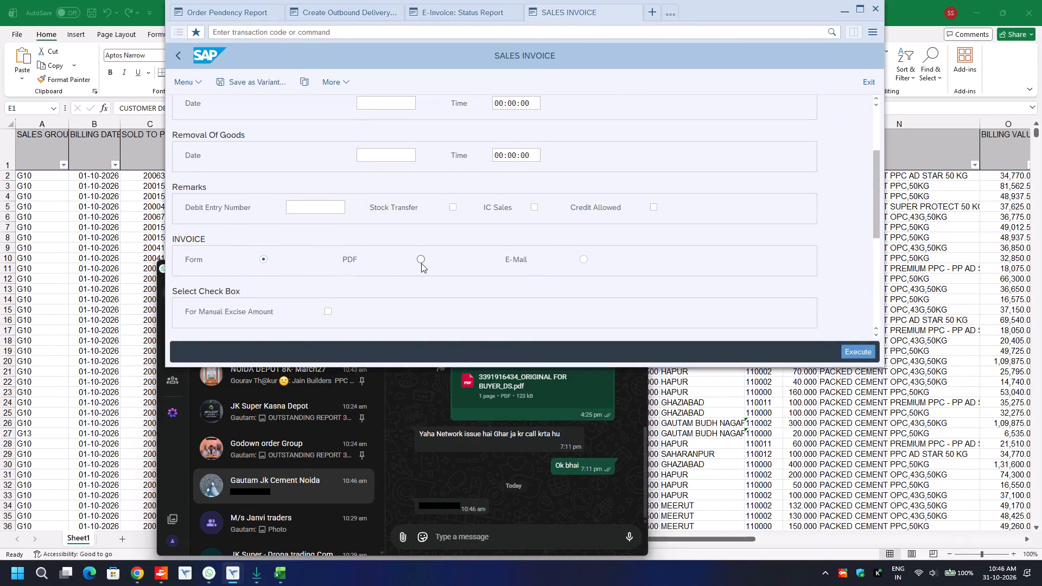
pyautogui.click(421, 263)
pyautogui.press('F8')
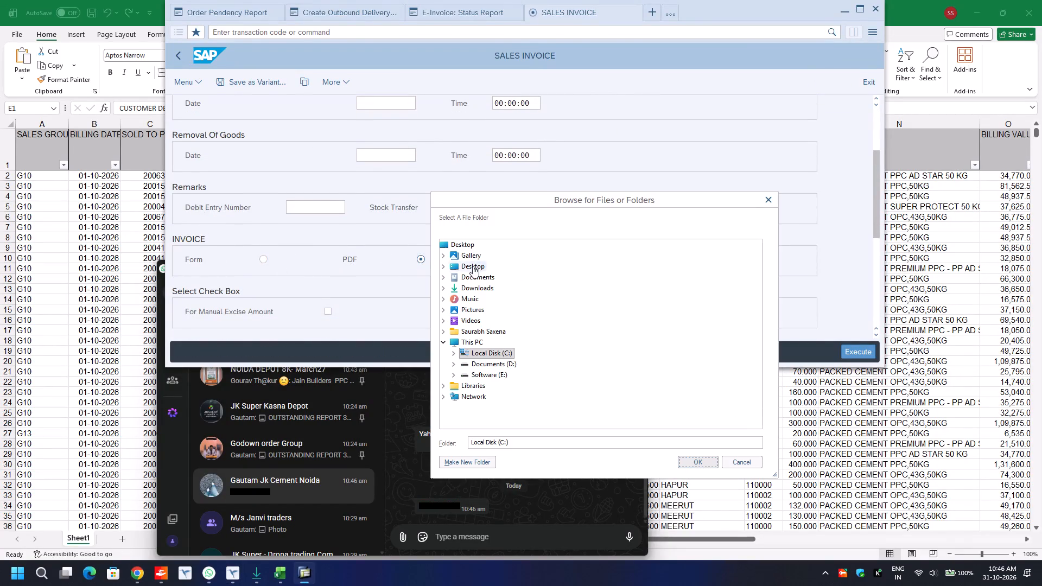
pyautogui.click(471, 266)
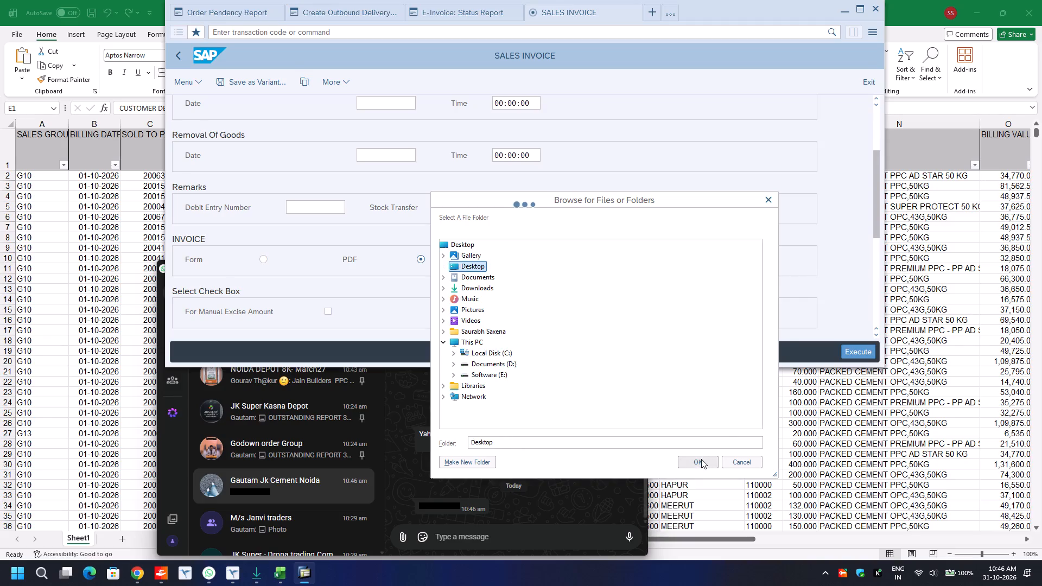
pyautogui.click(701, 459)
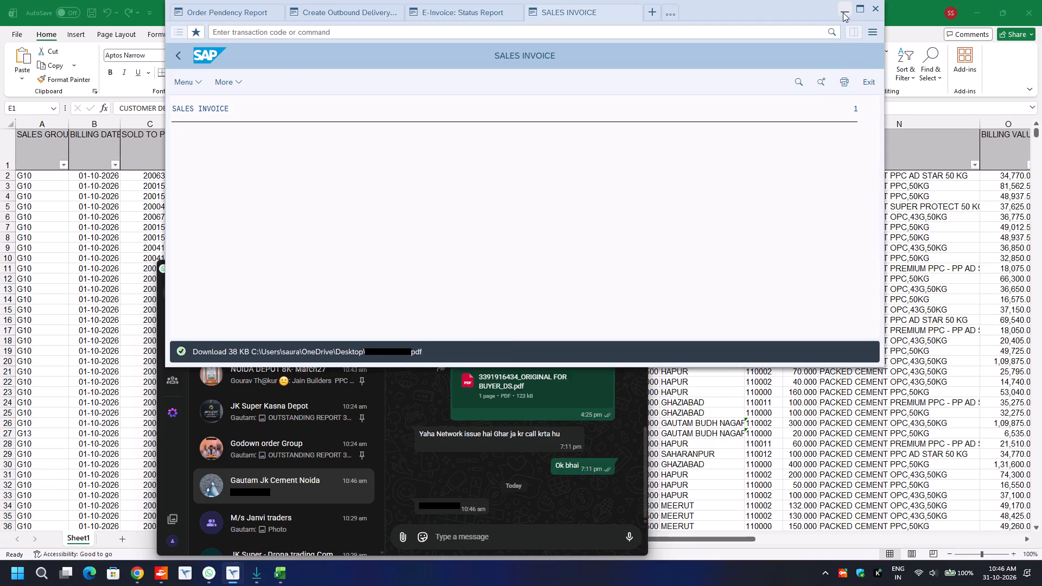
# Minimize the Excel workbook window behind the sales invoice screen.
pyautogui.click(977, 20)
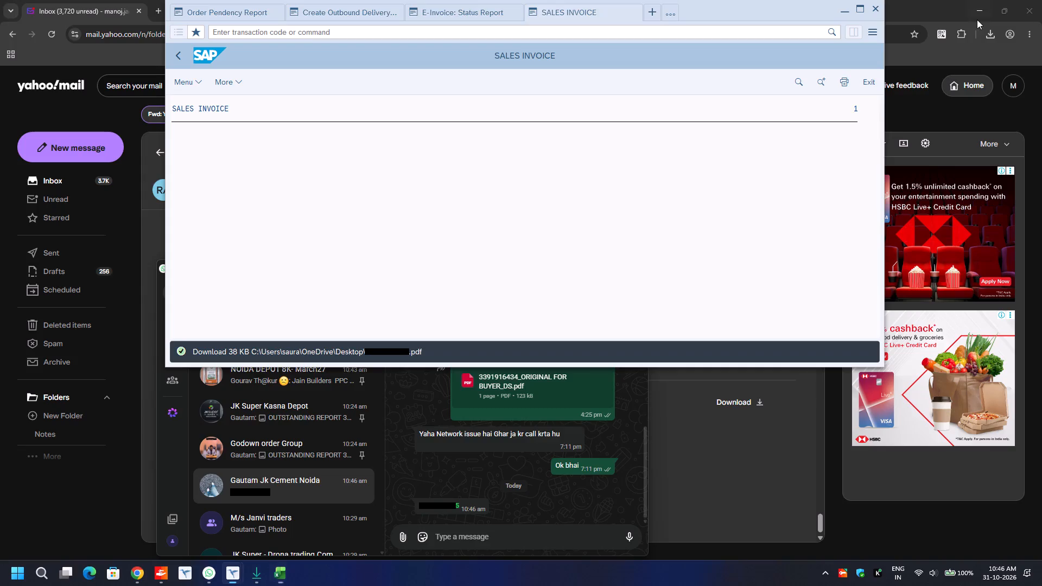
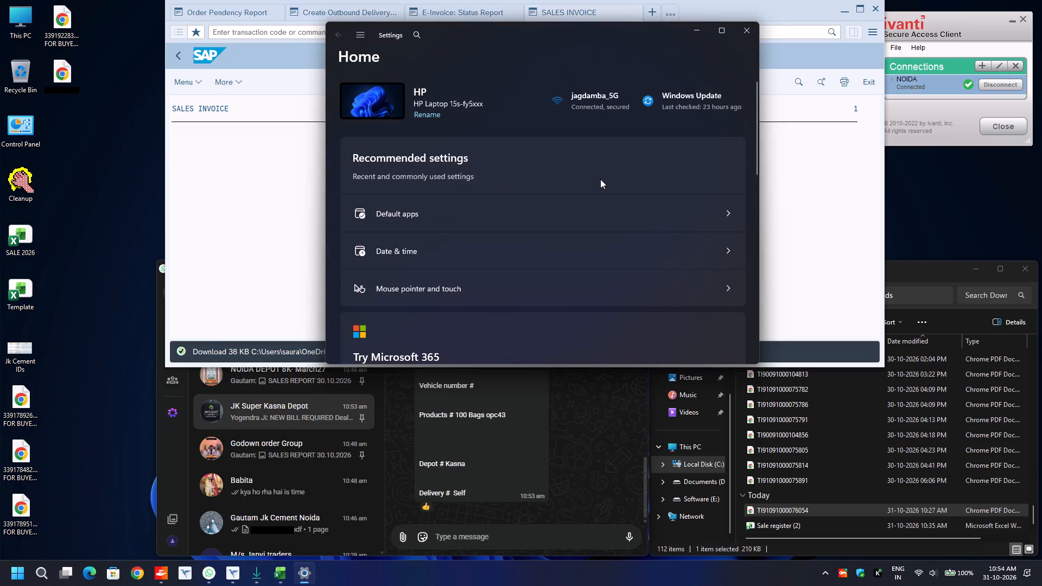
# Open Windows Update in Settings and check for system updates.
pyautogui.click(703, 98)
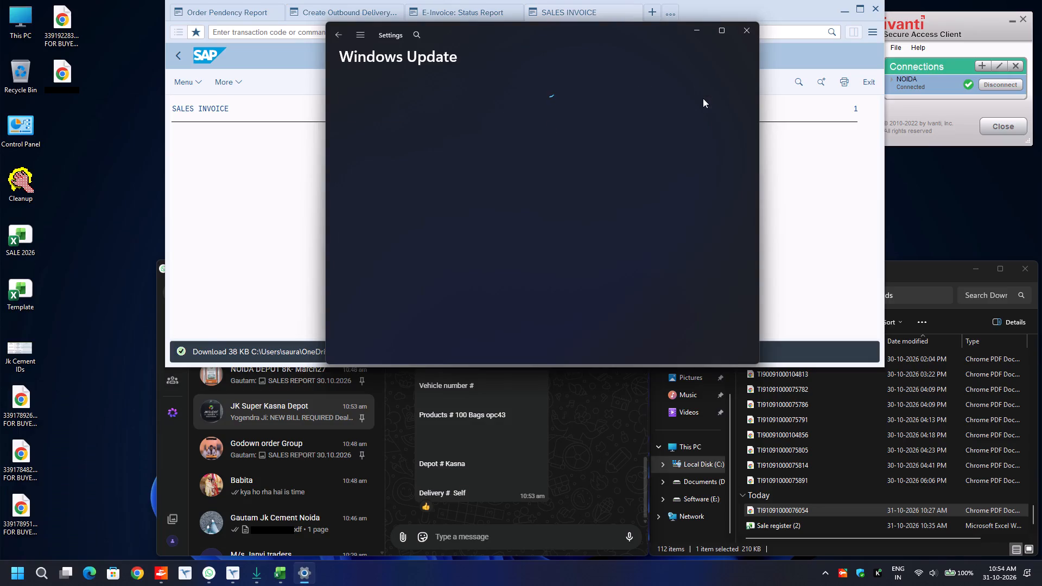
pyautogui.click(703, 98)
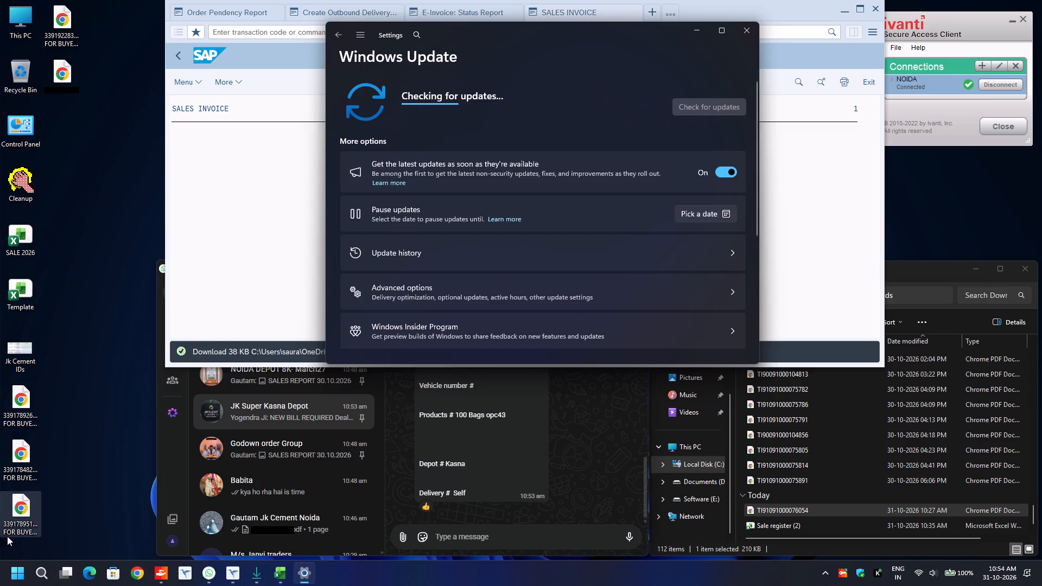
# Switch to the Microsoft Store and check for app updates under Updates & downloads.
pyautogui.click(116, 578)
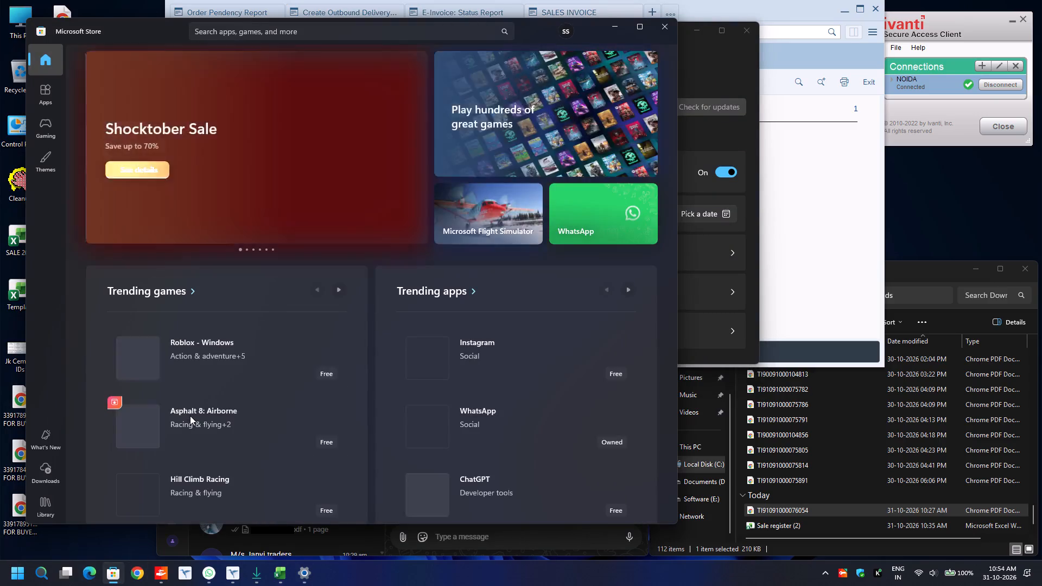
pyautogui.click(53, 475)
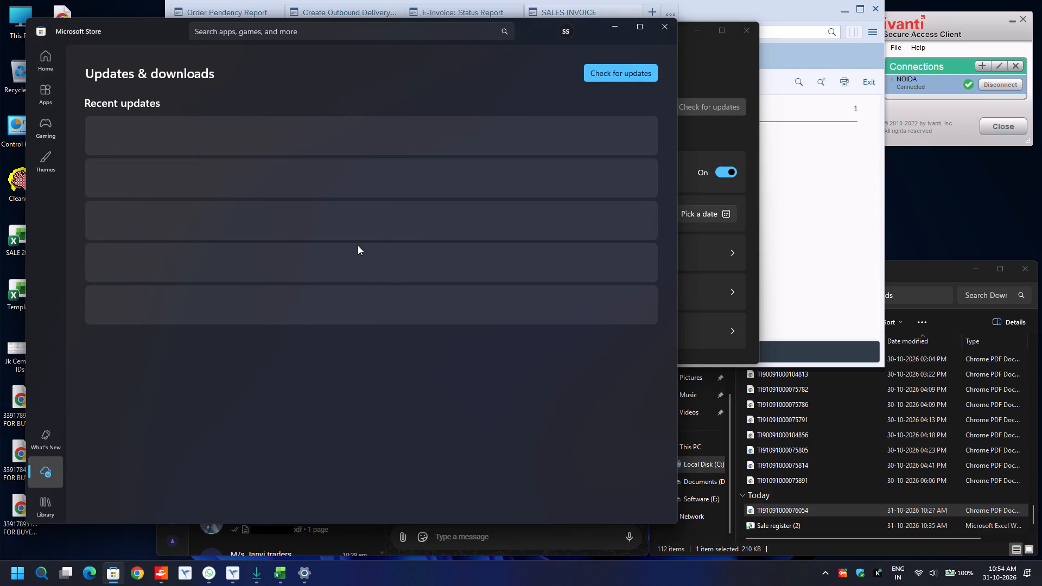
pyautogui.click(619, 74)
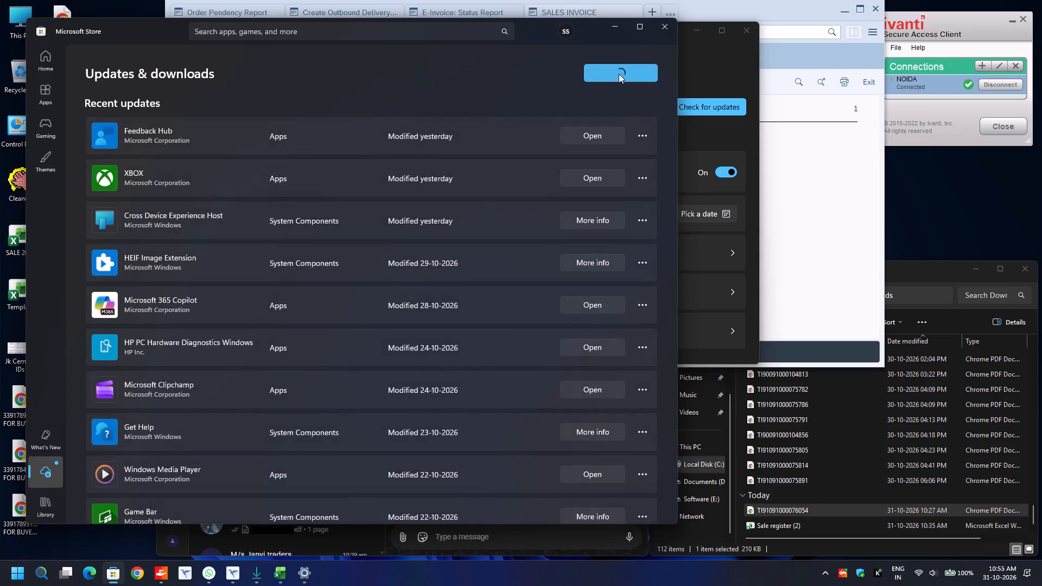
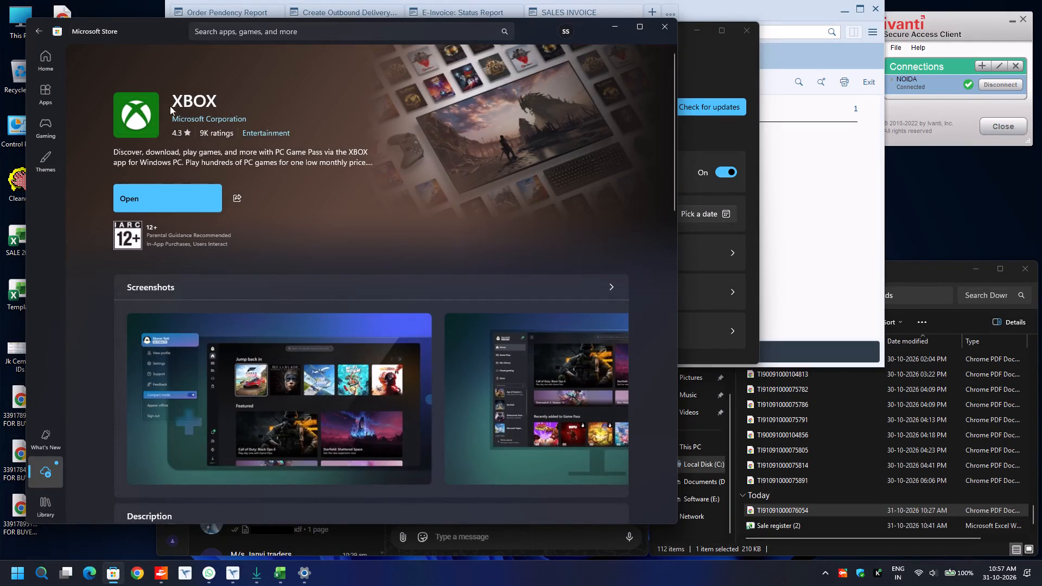
# Leave the XBOX app page, return to the recent updates list, and close the Microsoft Store.
pyautogui.click(35, 30)
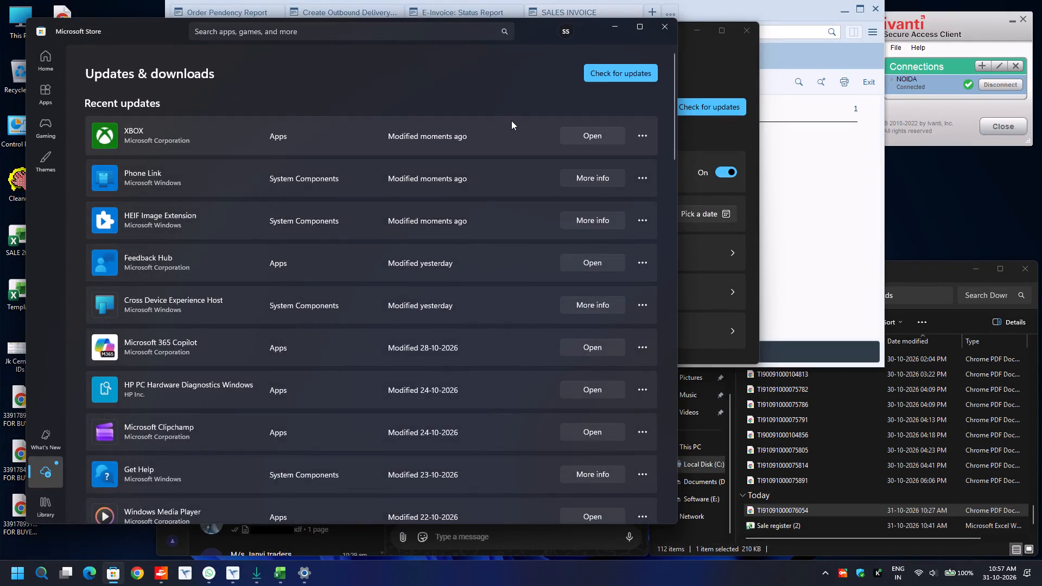
pyautogui.hscroll(4, 511, 120)
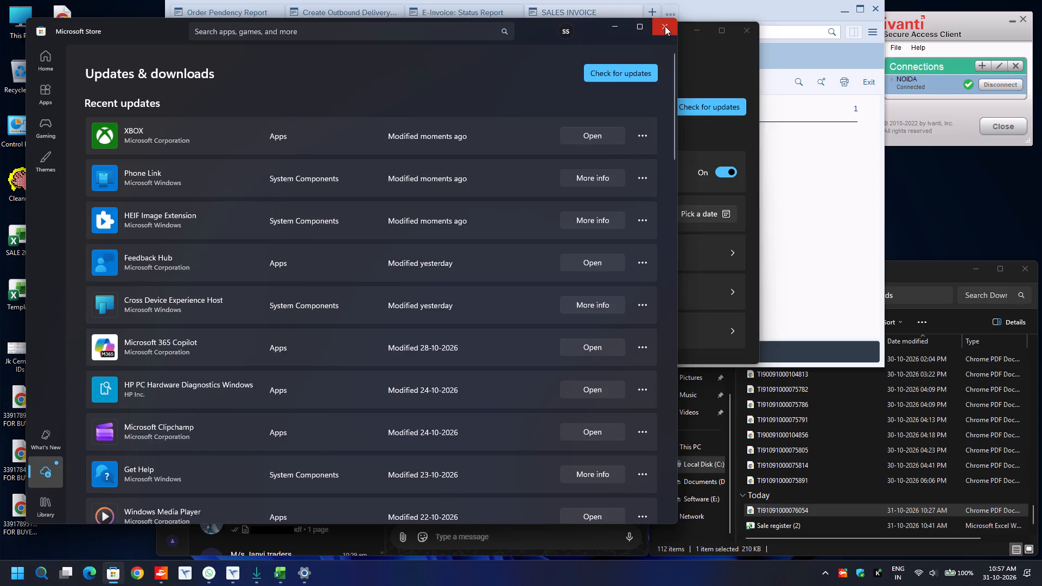
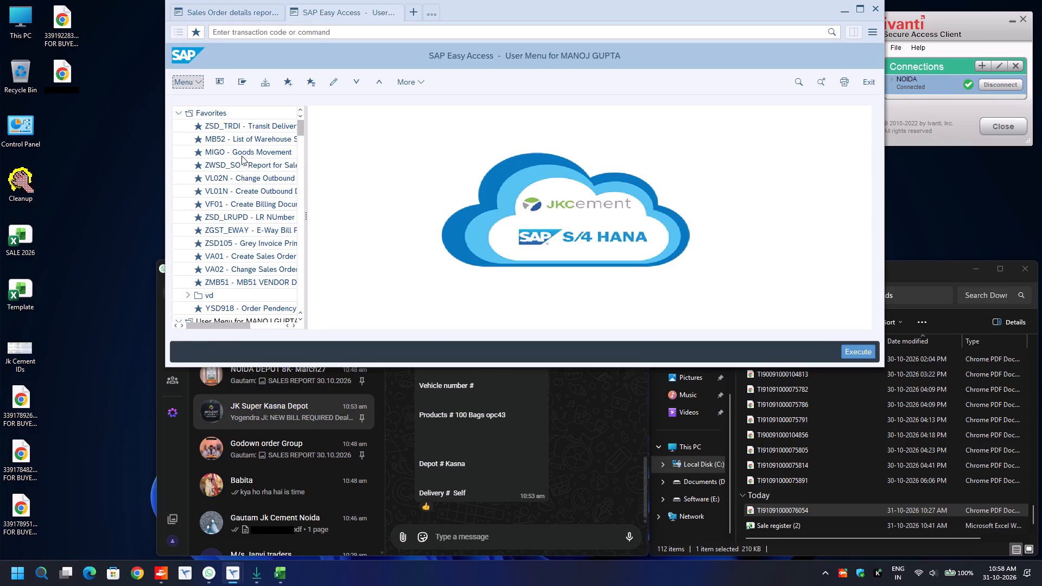
pyautogui.doubleClick(243, 194)
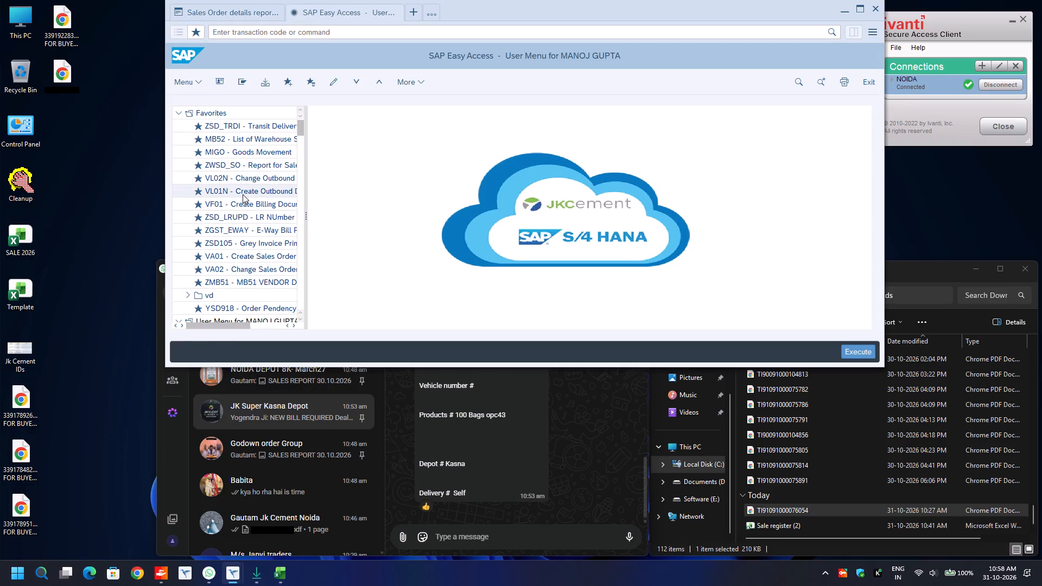
pyautogui.hotkey('ctrl', 'v')
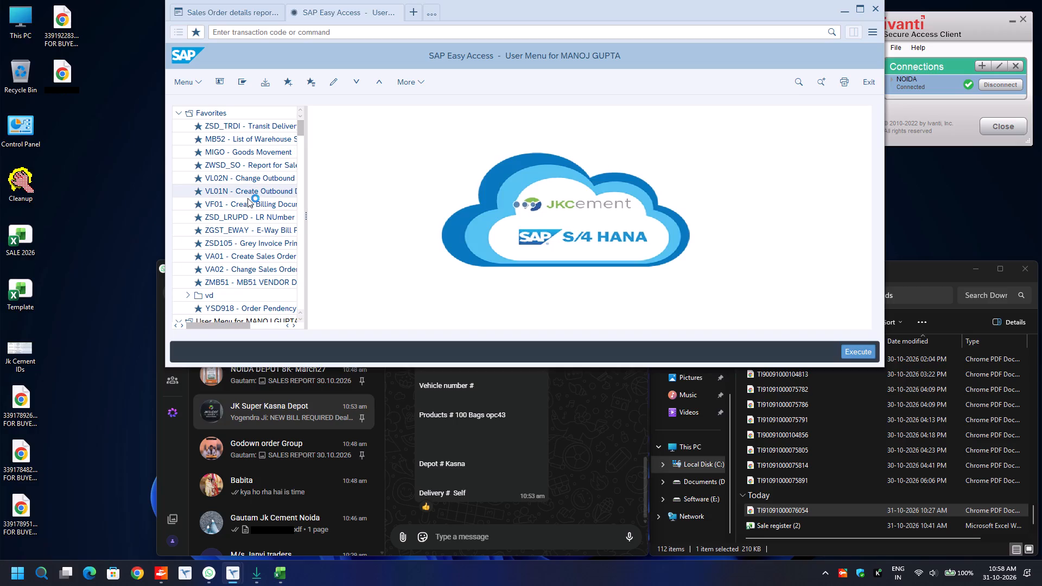
pyautogui.hotkey('ctrl', 'v')
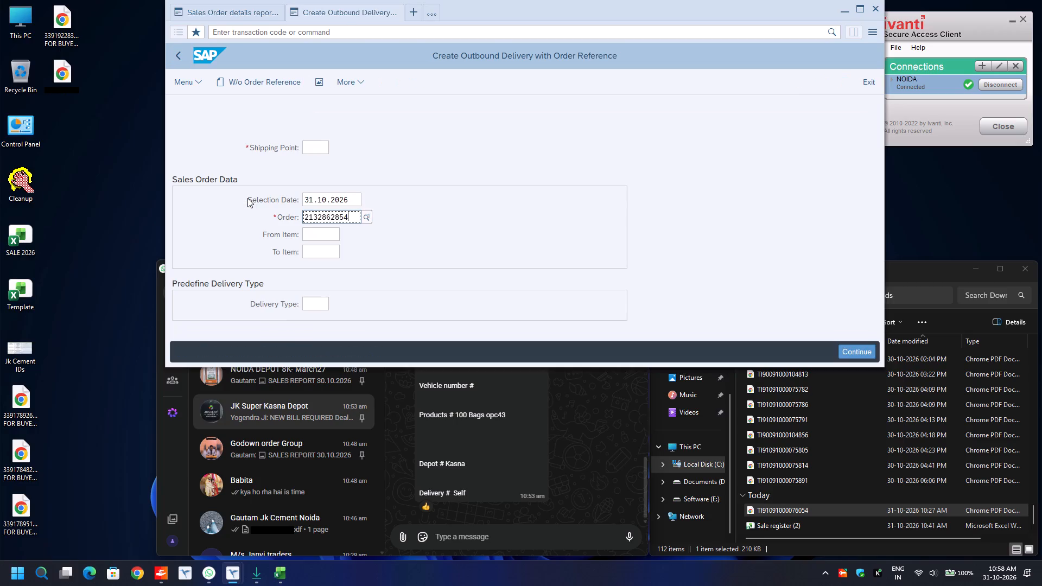
pyautogui.press('Up')
pyautogui.press('Up')
pyautogui.write('8134')
pyautogui.press('Return')
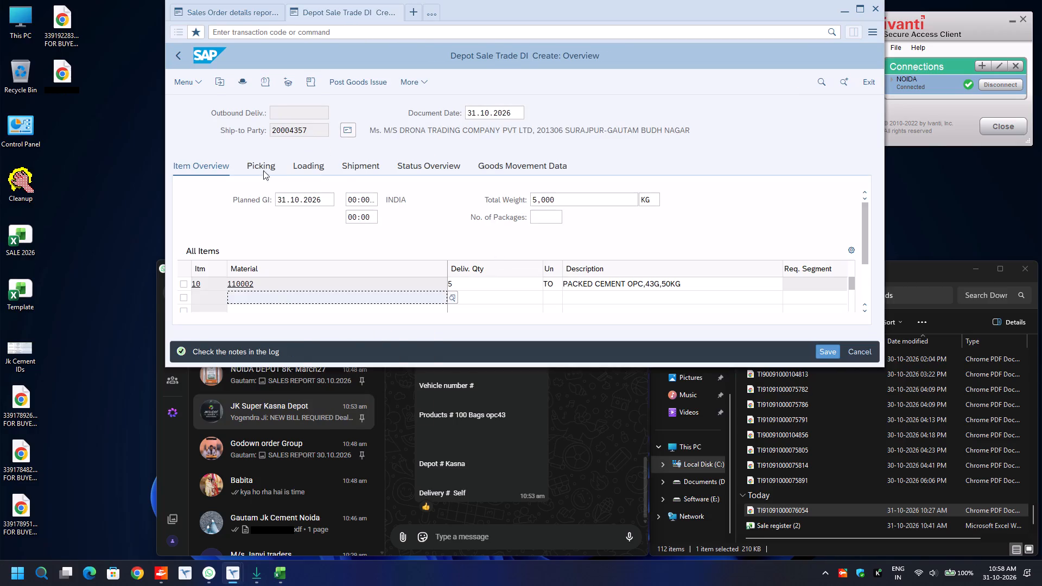
# Set the picked quantity of delivery item 10, material 110002, to 5.
pyautogui.click(261, 164)
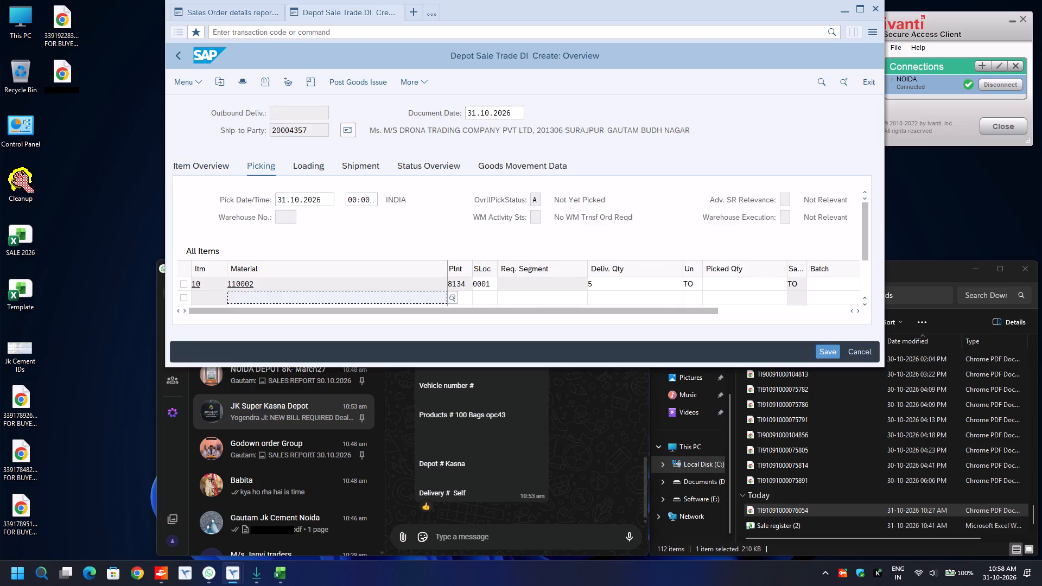
pyautogui.click(722, 282)
pyautogui.press('5')
pyautogui.press('Tab')
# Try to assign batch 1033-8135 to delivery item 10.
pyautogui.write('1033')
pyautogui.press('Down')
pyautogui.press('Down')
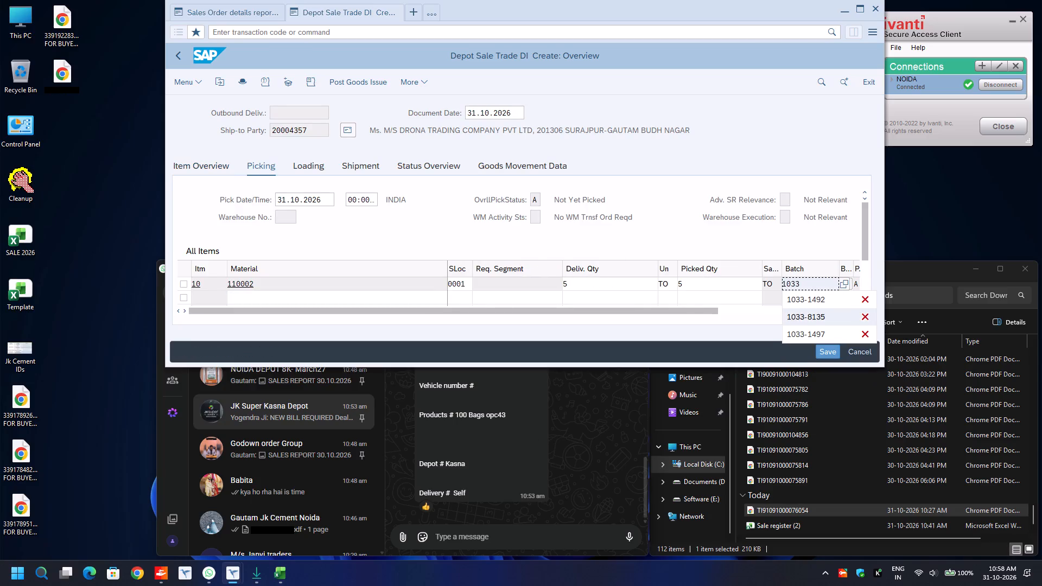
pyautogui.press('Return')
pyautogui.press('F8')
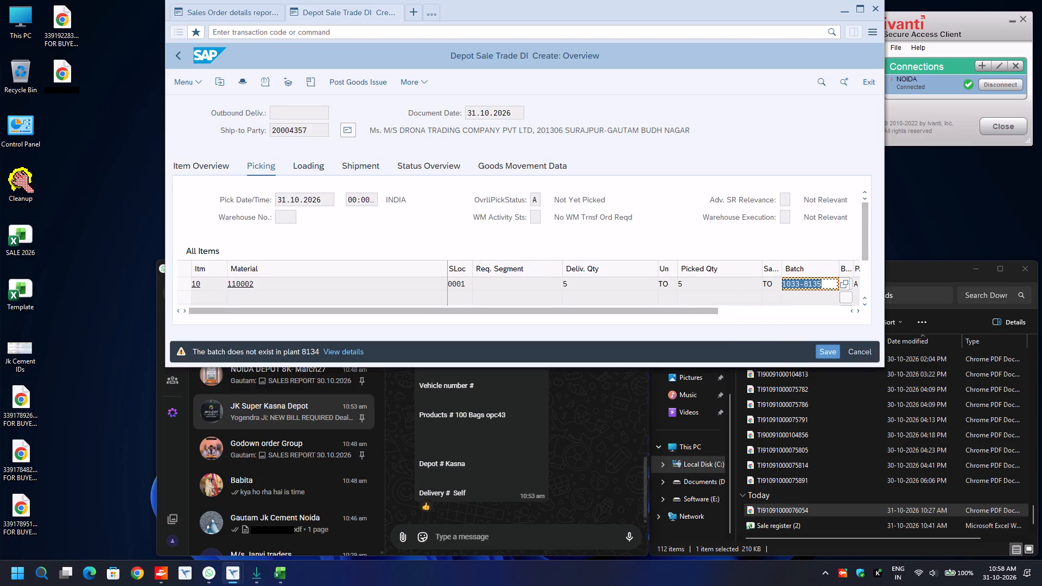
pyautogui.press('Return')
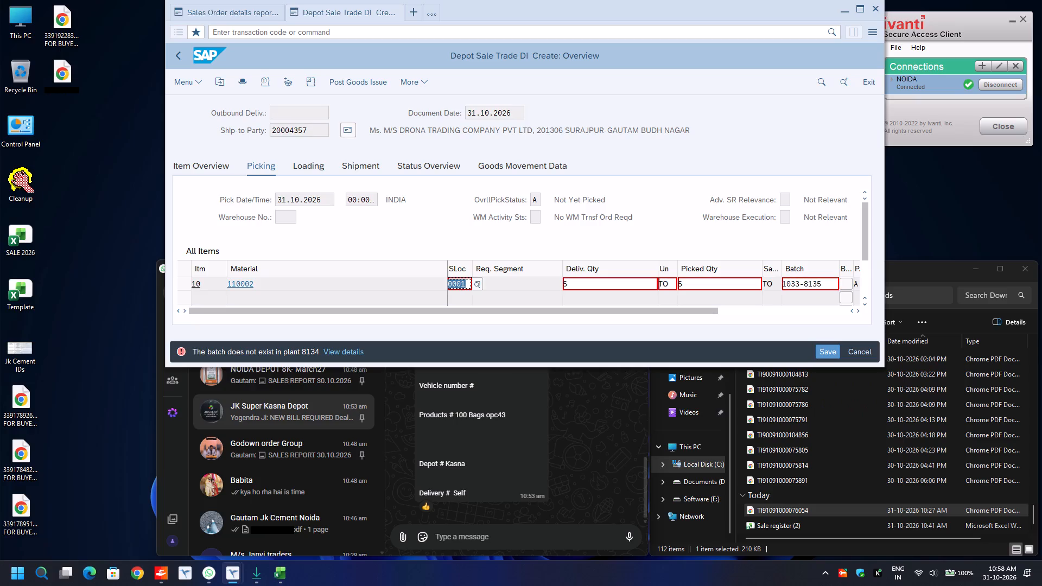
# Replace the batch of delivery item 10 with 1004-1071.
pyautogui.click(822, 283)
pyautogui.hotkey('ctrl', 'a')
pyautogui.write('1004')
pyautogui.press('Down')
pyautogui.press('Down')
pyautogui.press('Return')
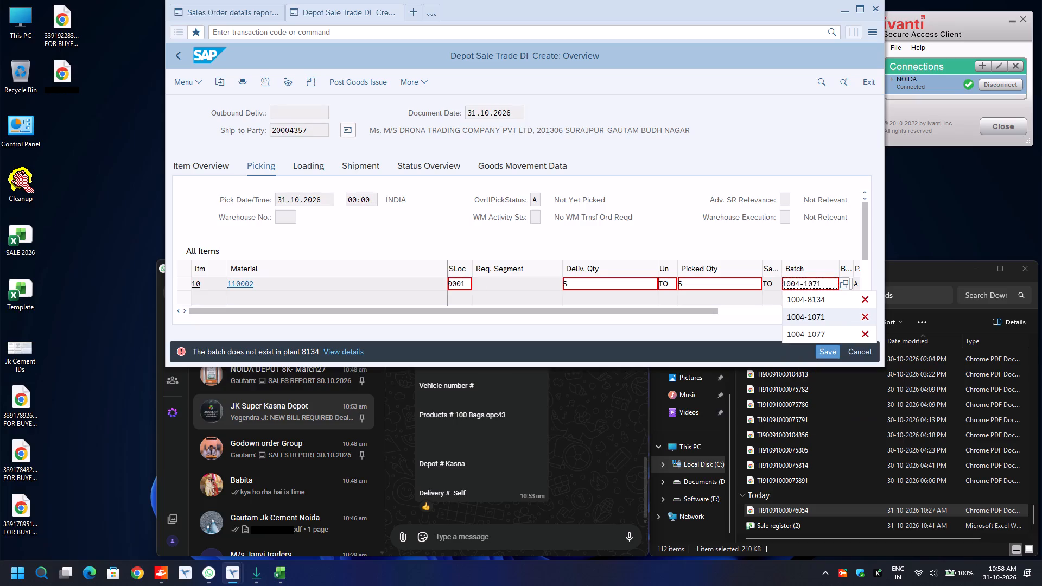
# Set the batch of delivery item 10 to 1004-8134 and proceed to the delivery's header details.
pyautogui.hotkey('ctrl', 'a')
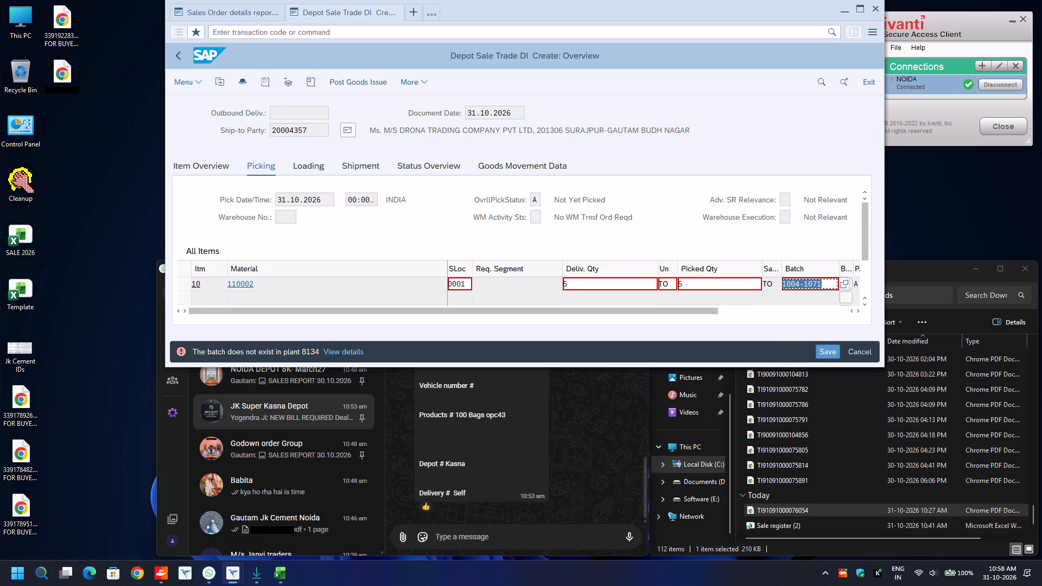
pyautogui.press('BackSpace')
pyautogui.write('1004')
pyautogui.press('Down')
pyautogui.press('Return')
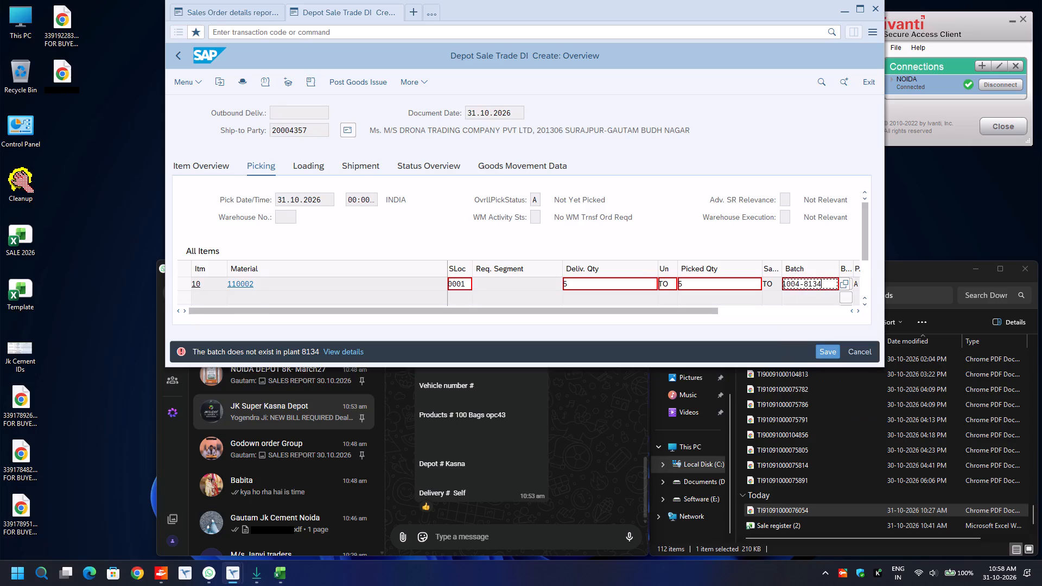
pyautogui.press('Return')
# In the header's additional data, set the transport mode to ROAD and the factory code for Road Transporter1 to 220000967.
pyautogui.click(238, 150)
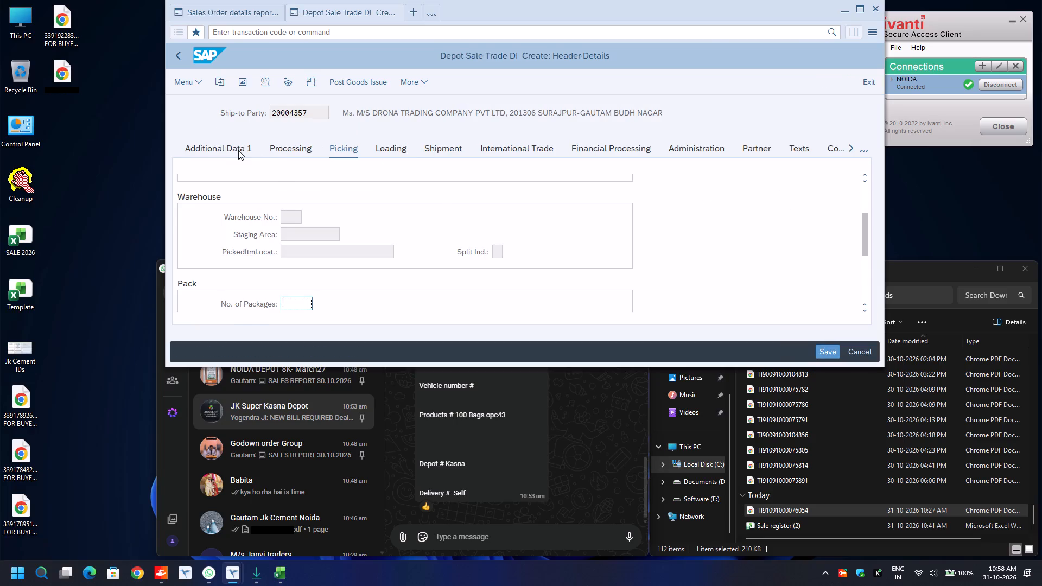
pyautogui.click(363, 200)
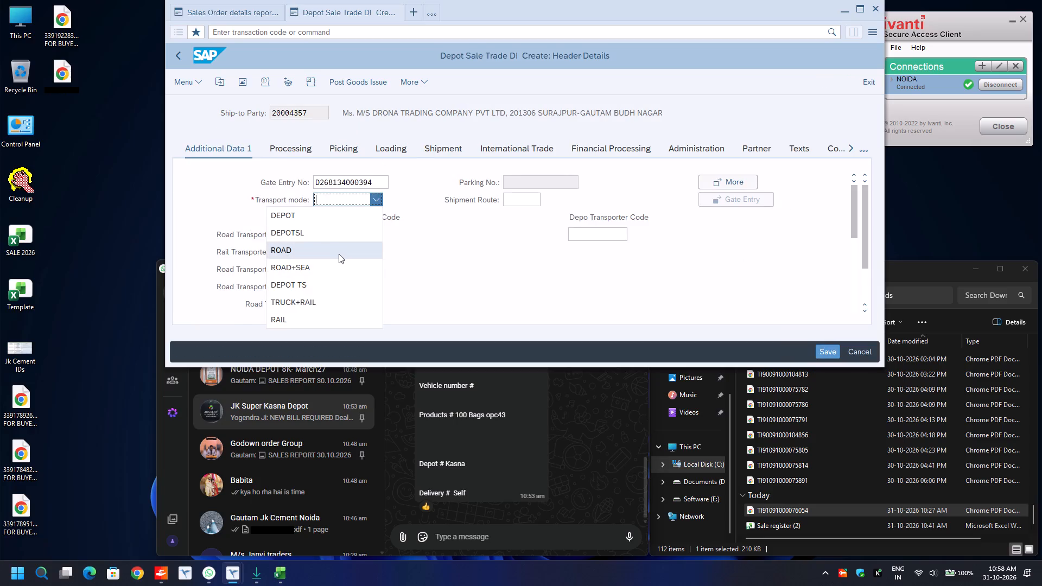
pyautogui.click(339, 254)
pyautogui.click(328, 235)
pyautogui.press('BackSpace')
pyautogui.press('Down')
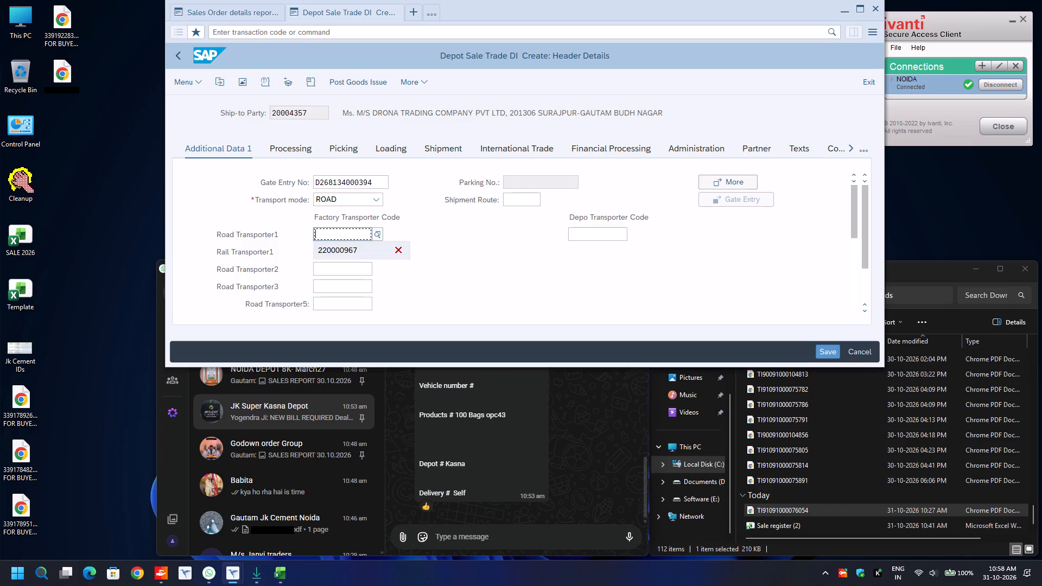
pyautogui.press('Return')
pyautogui.press('Return')
# Set the transport mode in the E-Way Bill data to Road.
pyautogui.press('e')
pyautogui.press('BackSpace')
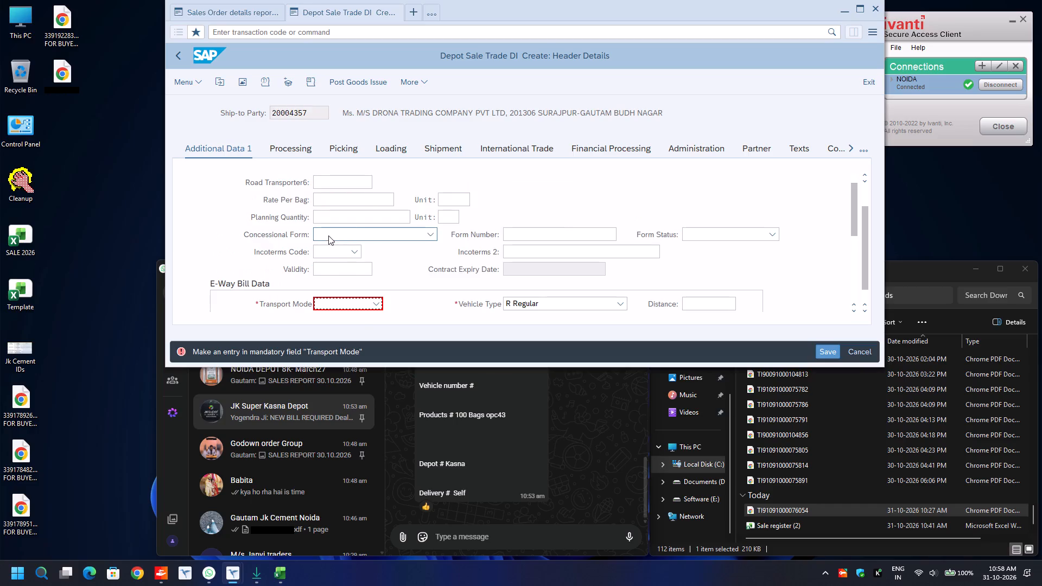
pyautogui.write('ro')
pyautogui.press('Tab')
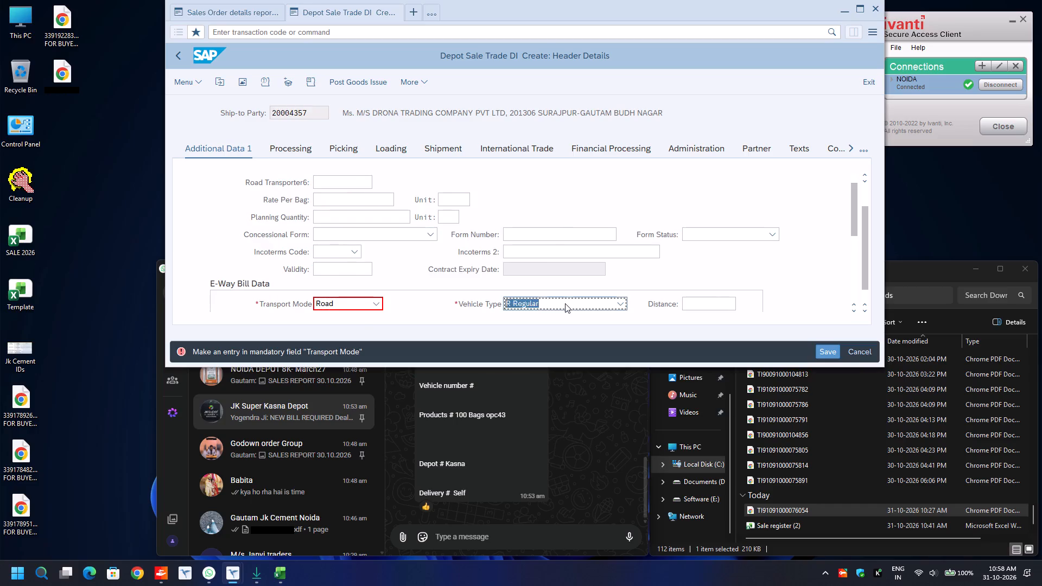
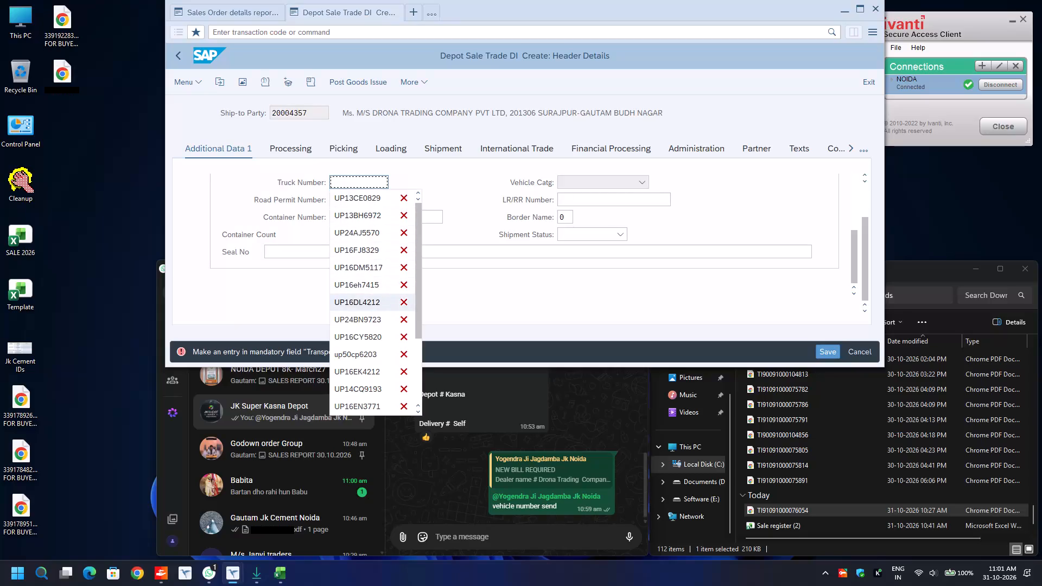
pyautogui.press('Return')
pyautogui.press('Tab')
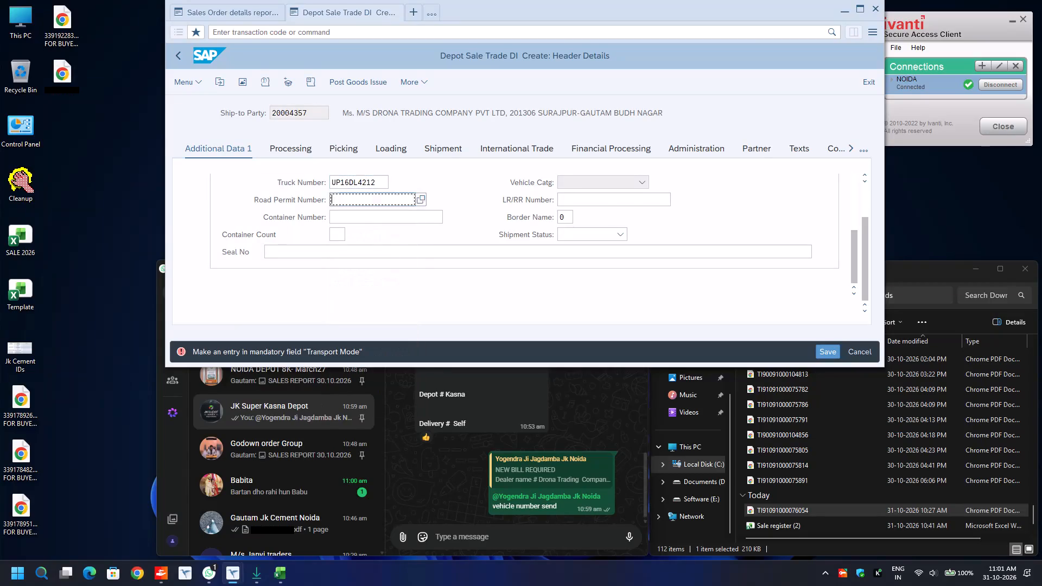
pyautogui.press('Tab')
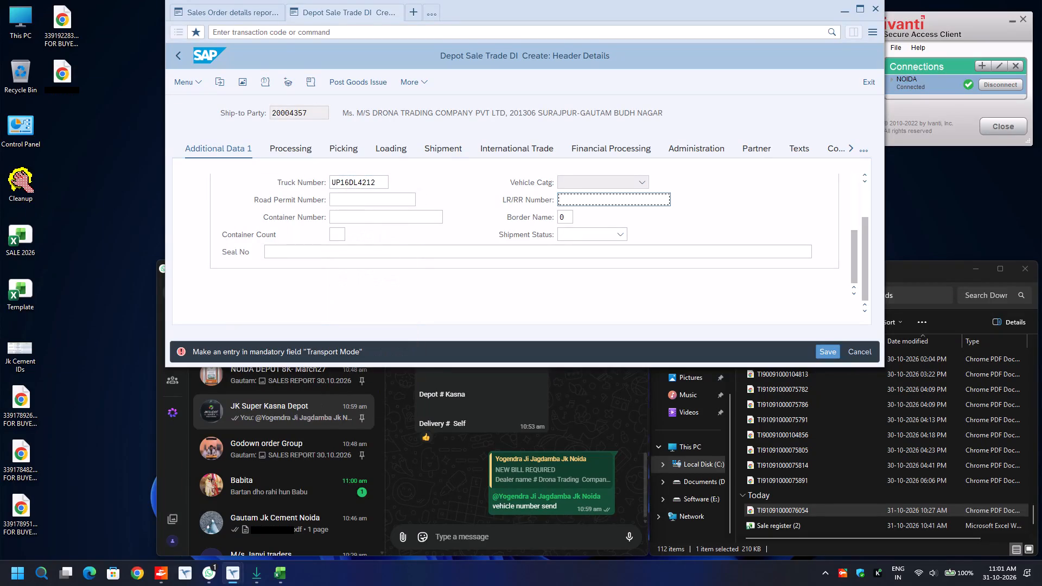
pyautogui.press('BackSpace')
pyautogui.press('Down')
pyautogui.press('Return')
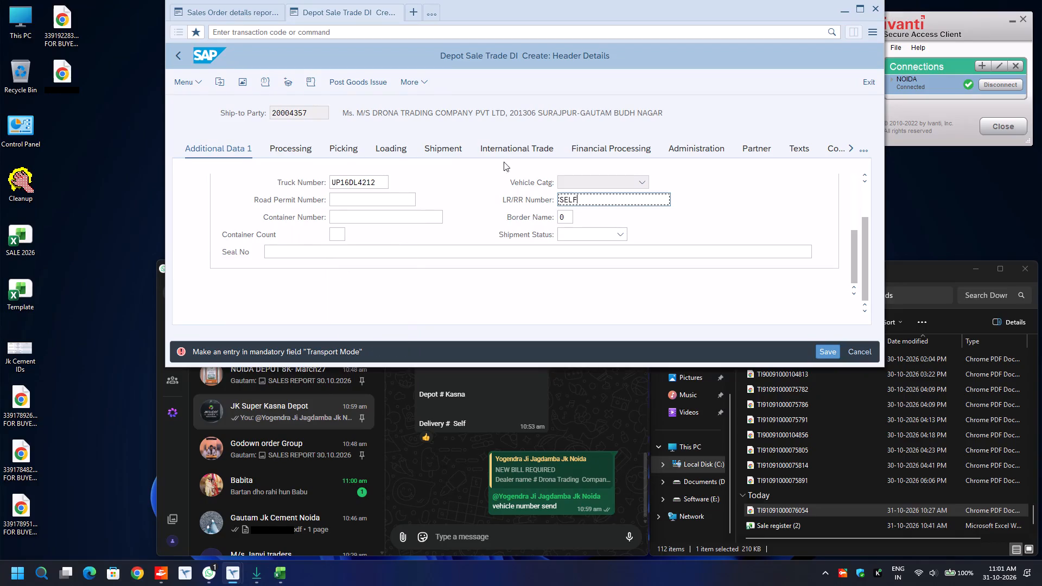
# Open the shipment details of the delivery header.
pyautogui.click(441, 150)
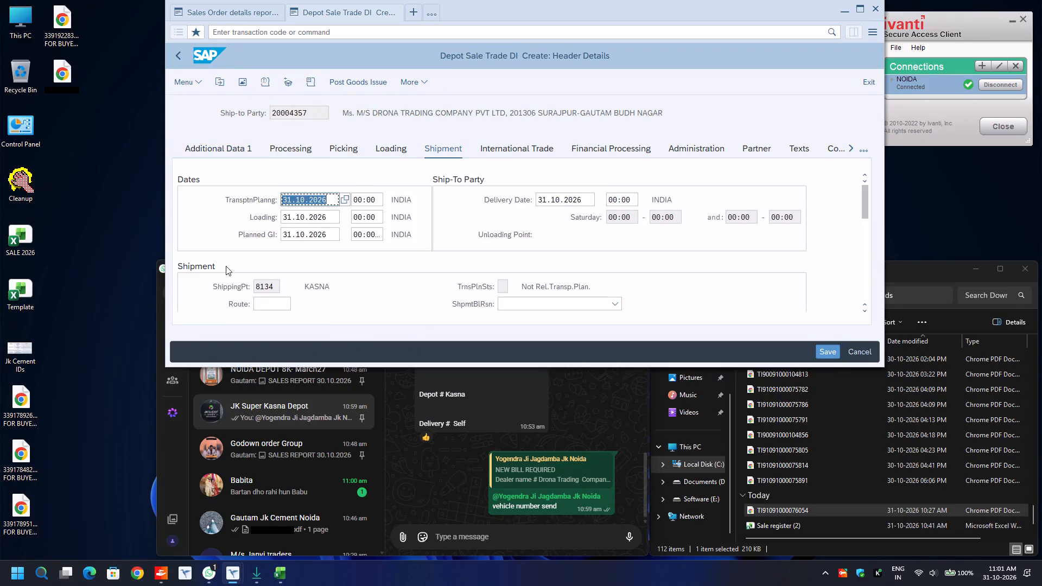
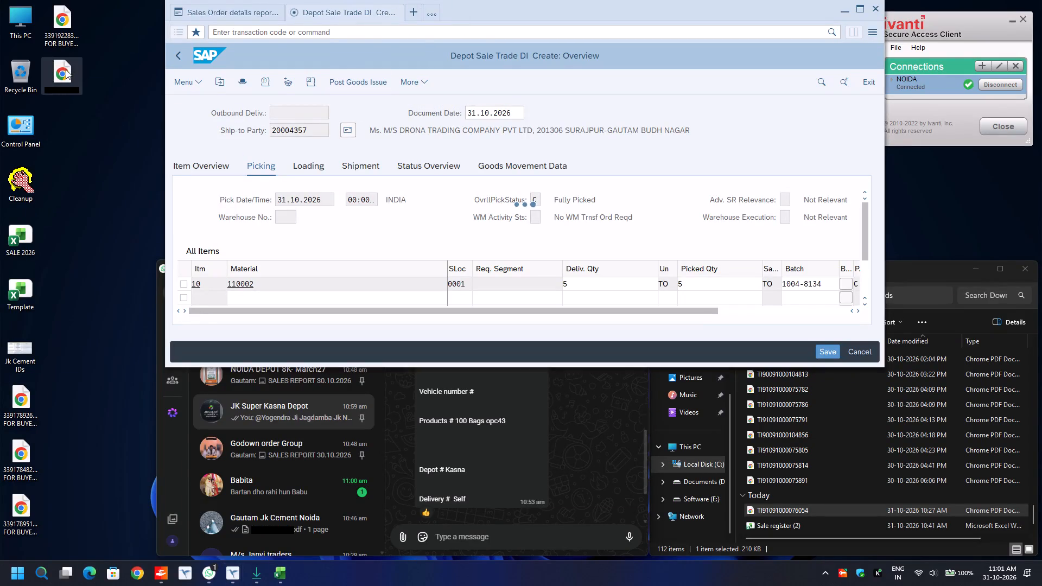
# Permanently delete the selected invoice PDF from the desktop.
pyautogui.hotkey('shift', 'Delete')
pyautogui.press('Return')
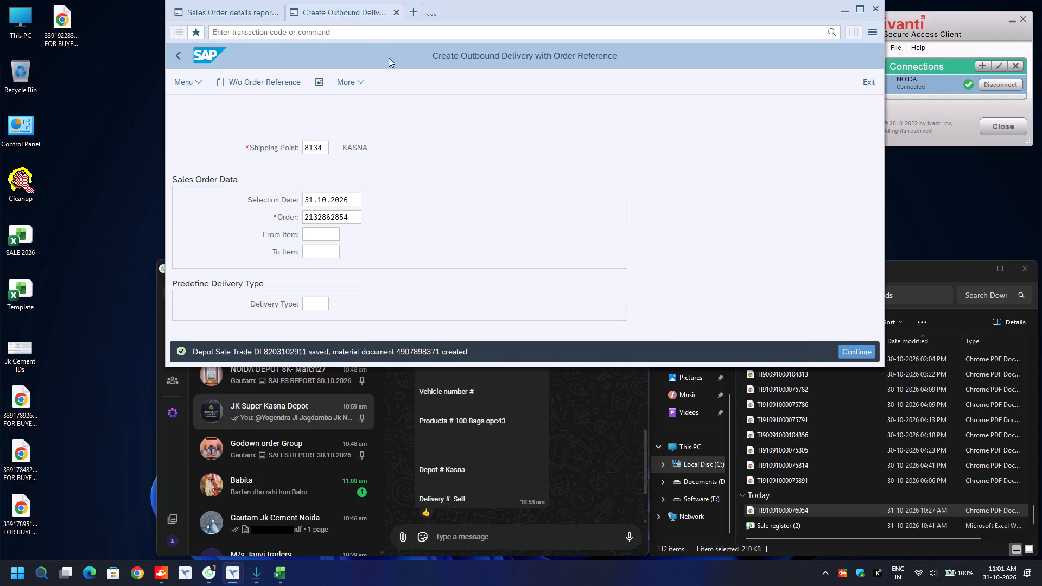
# Open the ZGST_EWAY transaction from the favorites in a new SAP session.
pyautogui.click(416, 16)
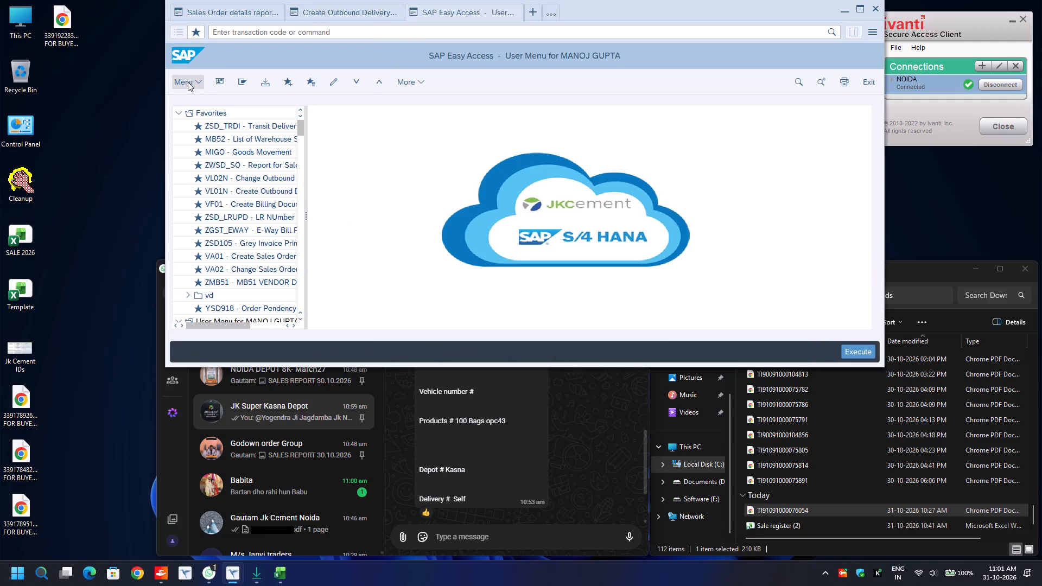
pyautogui.click(225, 207)
pyautogui.press('Down')
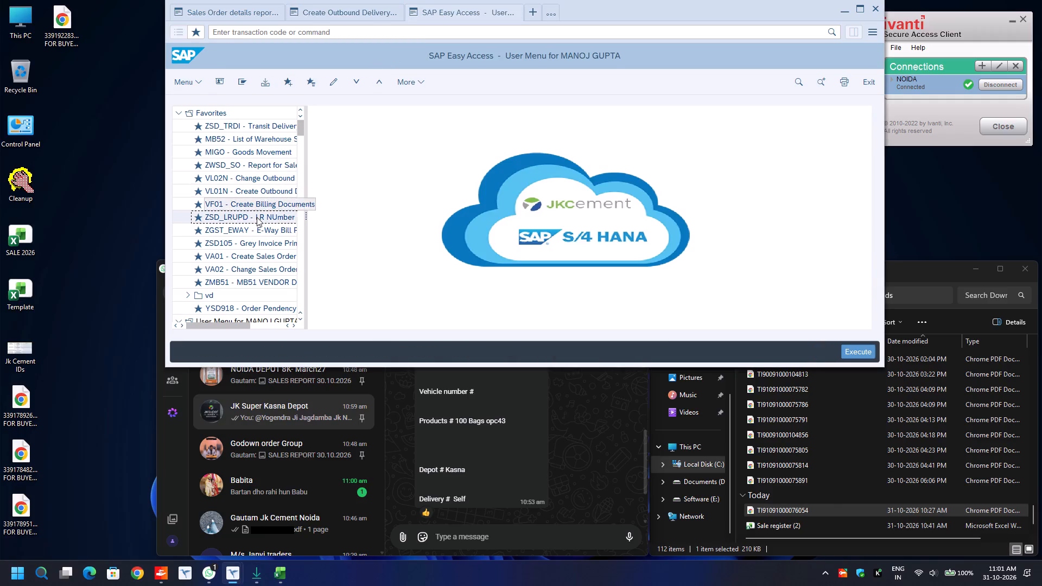
pyautogui.press('Down')
pyautogui.press('Up')
pyautogui.press('Up')
pyautogui.press('Up')
pyautogui.press('Up')
pyautogui.press('Down')
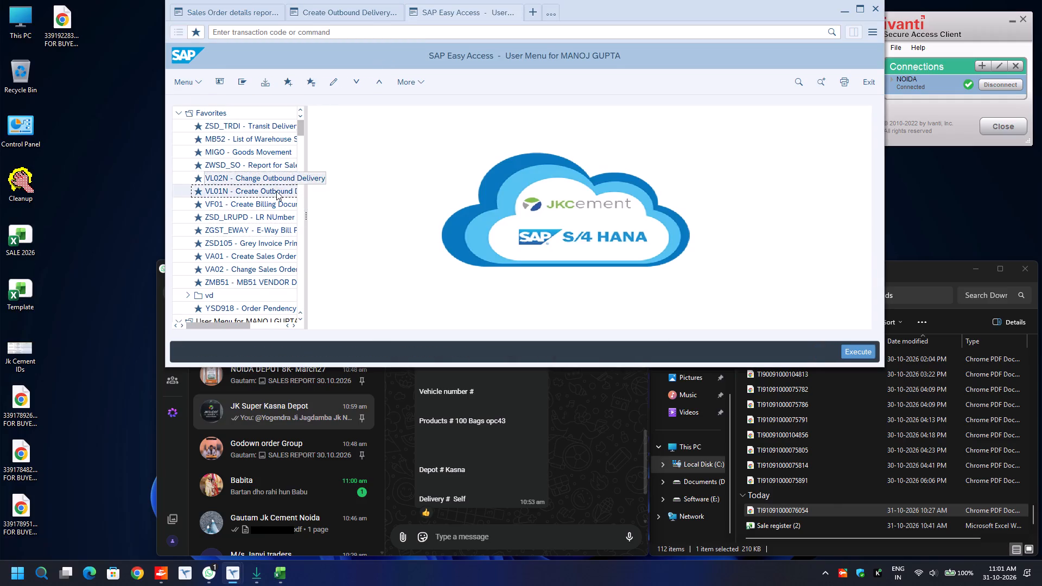
pyautogui.press('Down')
pyautogui.press('Down')
pyautogui.press('Down')
pyautogui.press('Return')
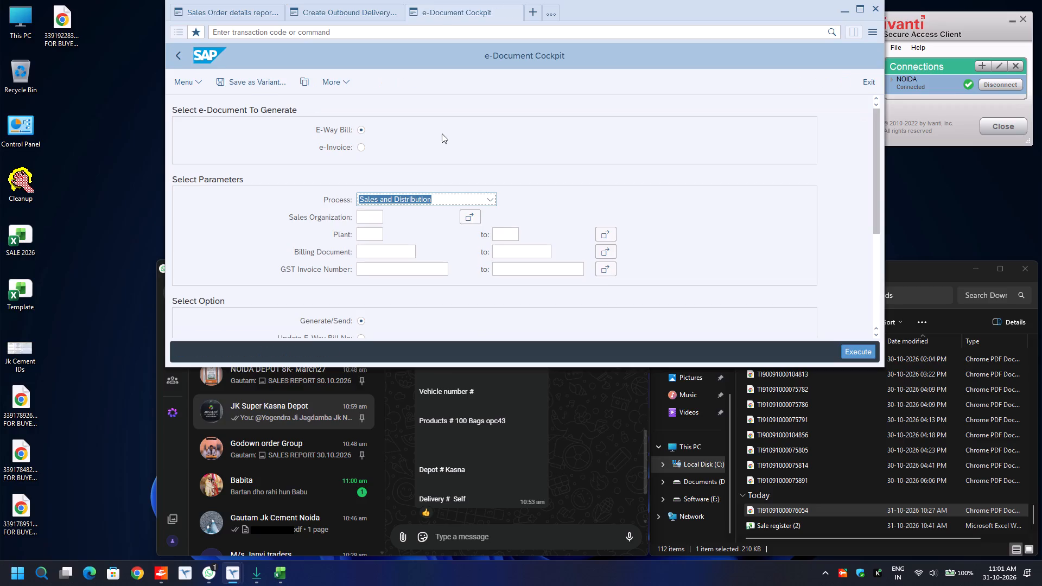
# Choose e-Invoice and set sales organization 1000, plant 8134 and billing/posting date 31.10.2026 for Sales and Distribution.
pyautogui.click(361, 145)
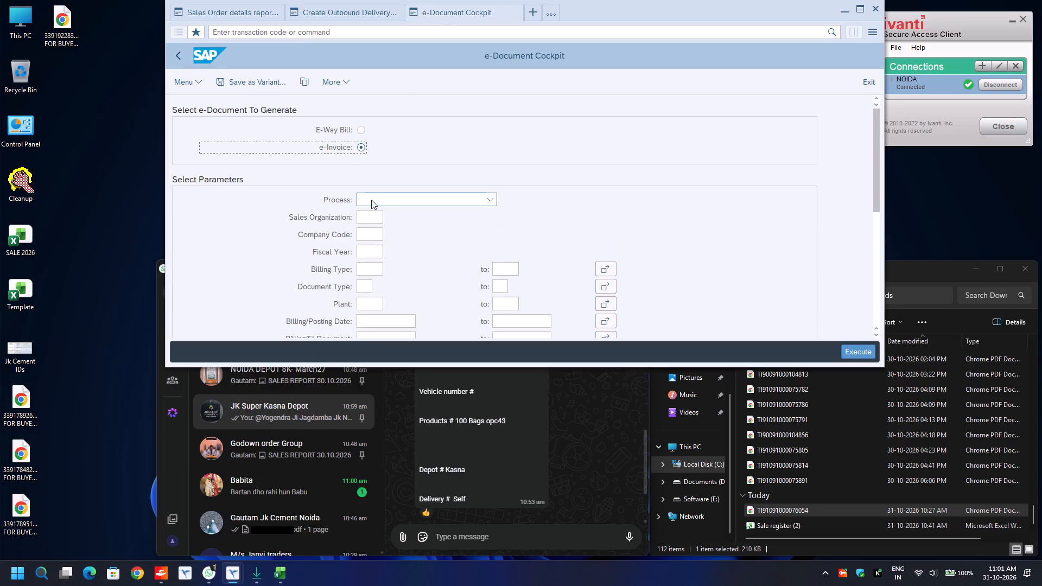
pyautogui.moveTo(371, 200); pyautogui.dragTo(369, 220)
pyautogui.click(369, 220)
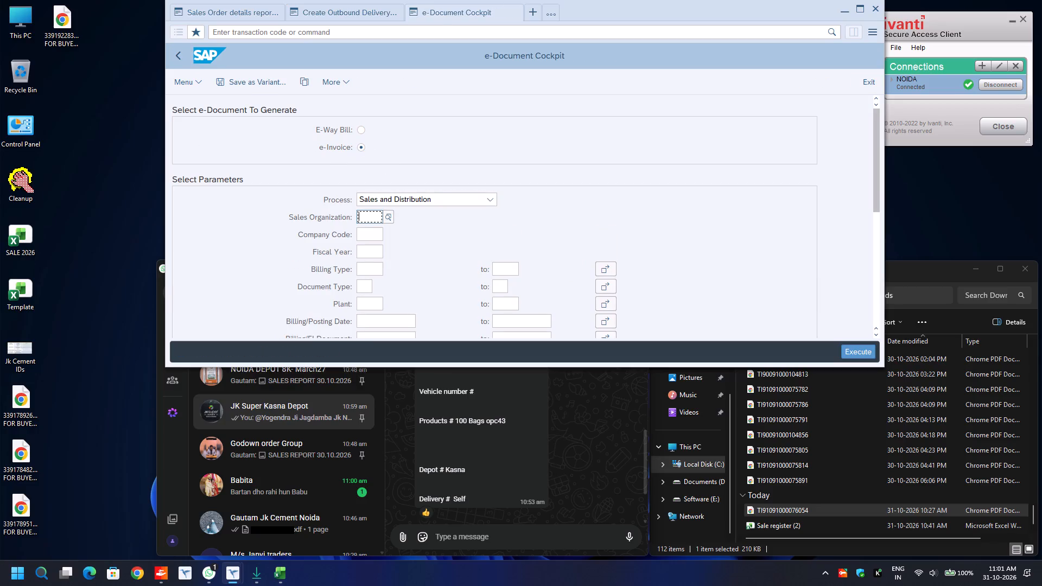
pyautogui.press('BackSpace')
pyautogui.press('Down')
pyautogui.press('Return')
pyautogui.press('Down')
pyautogui.press('Down')
pyautogui.press('Down')
pyautogui.press('Down')
pyautogui.press('Down')
pyautogui.write('8134')
pyautogui.press('Return')
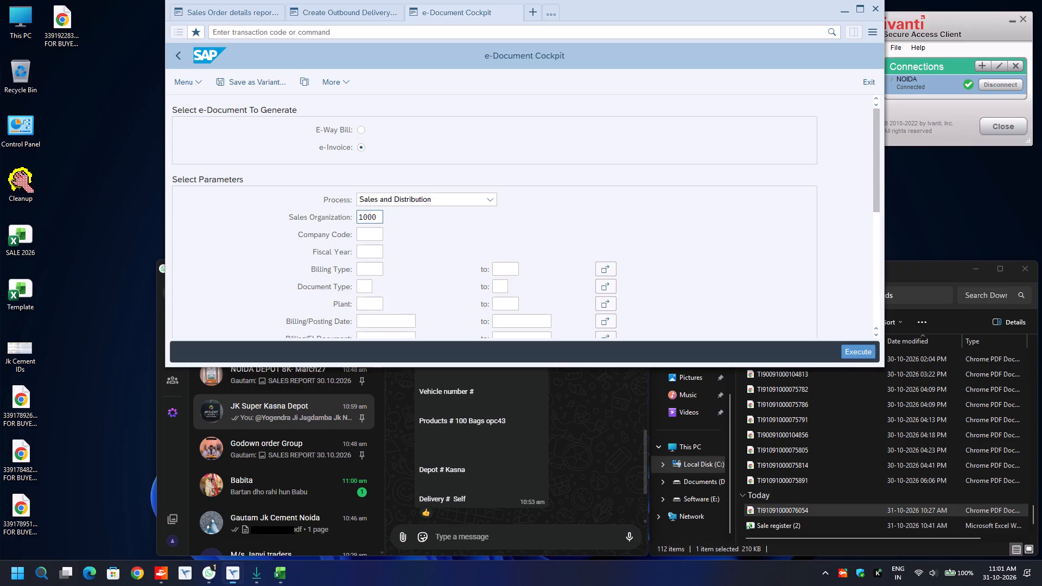
pyautogui.press('Down')
pyautogui.press('BackSpace')
pyautogui.press('Down')
pyautogui.press('Return')
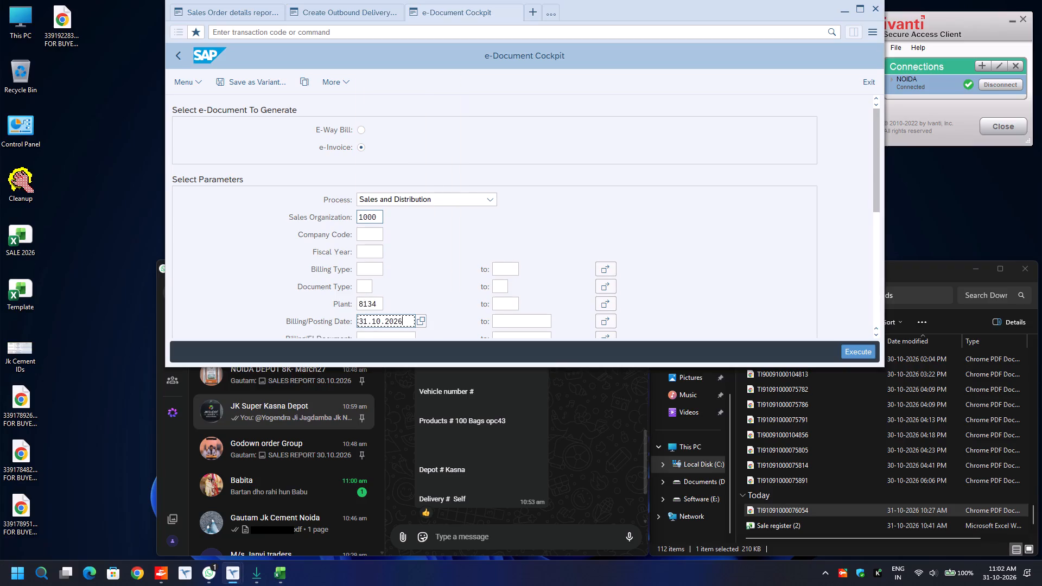
# Run the Status Report for e-Invoice with E-Way Bill.
pyautogui.scroll(-7, 369, 220)
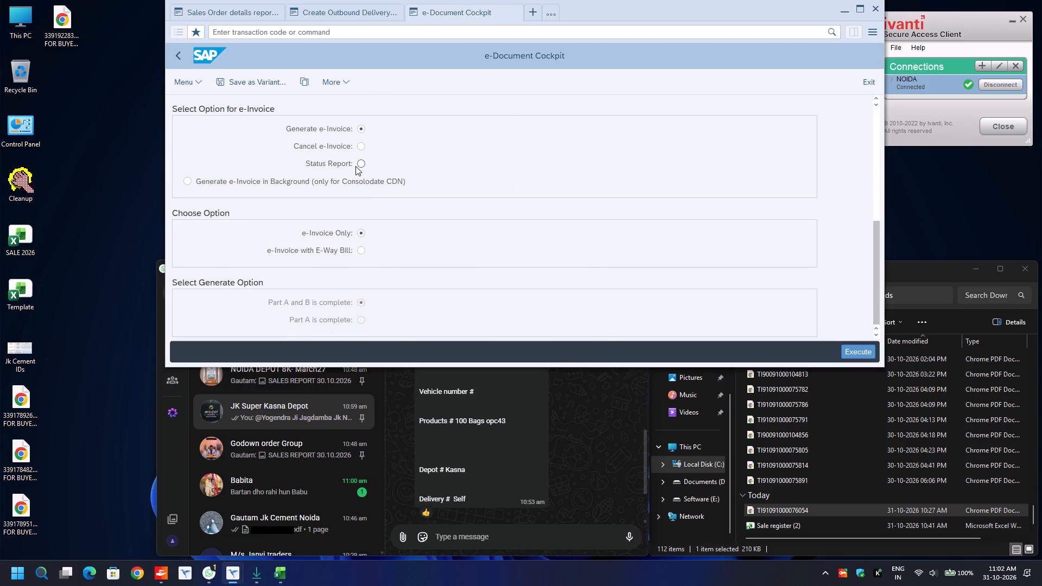
pyautogui.click(355, 166)
pyautogui.click(359, 249)
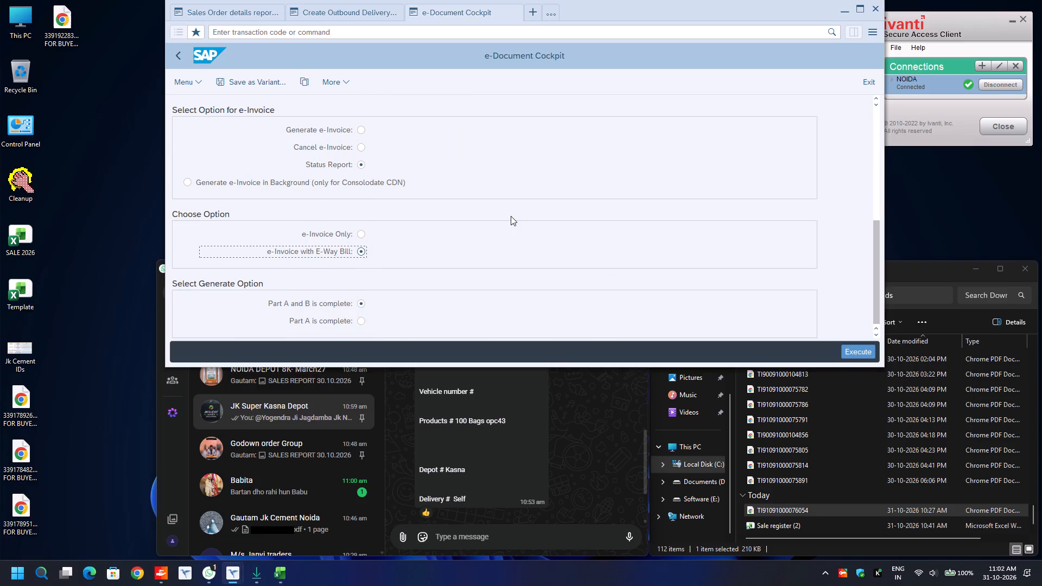
pyautogui.press('F8')
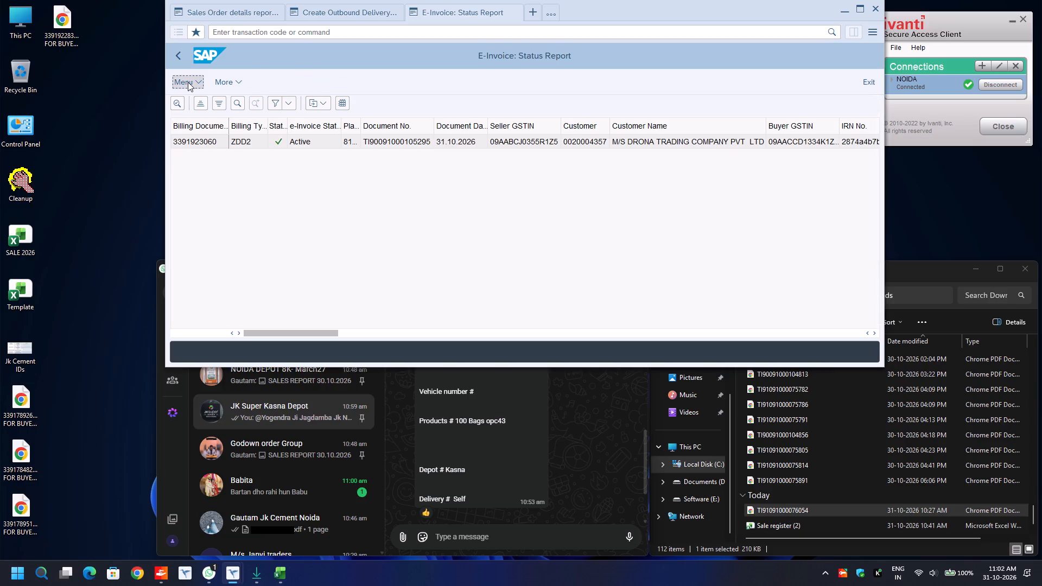
# Copy the billing document number of the Drona Trading Company invoice from the status report.
pyautogui.scroll(-5, 295, 206)
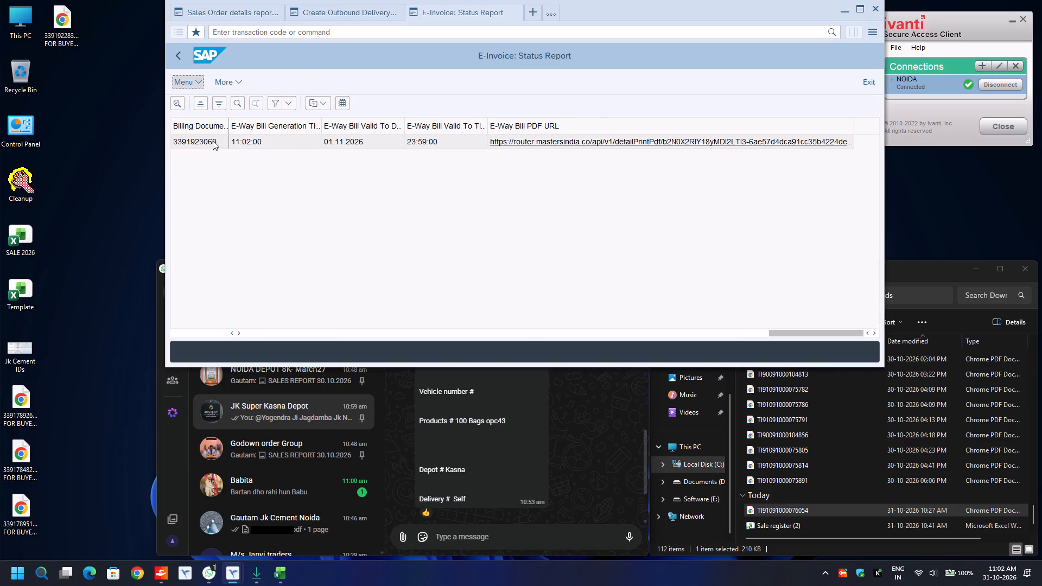
pyautogui.click(213, 141)
pyautogui.hotkey('ctrl', 't')
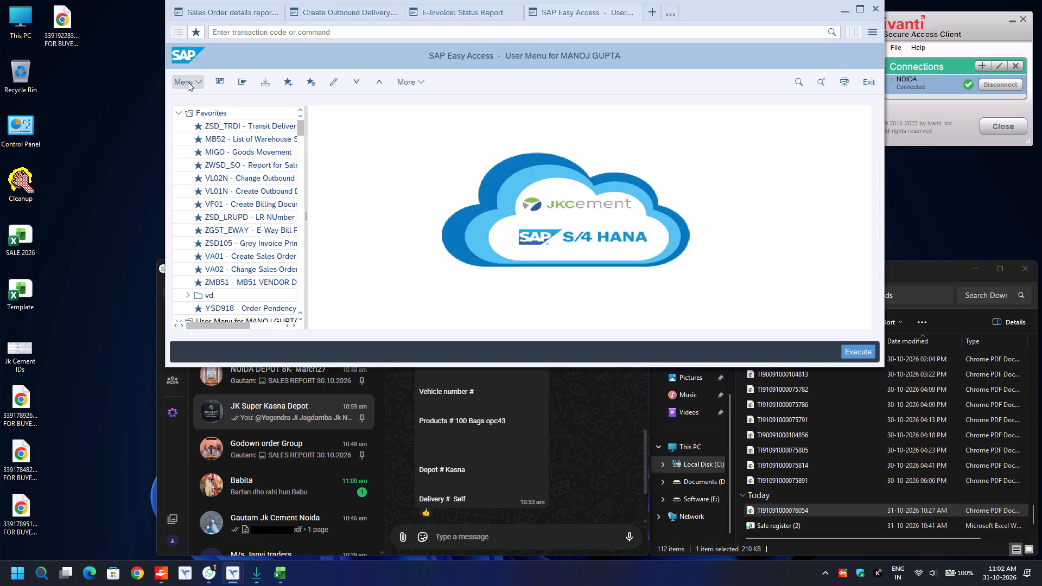
pyautogui.hotkey('ctrl', 'w')
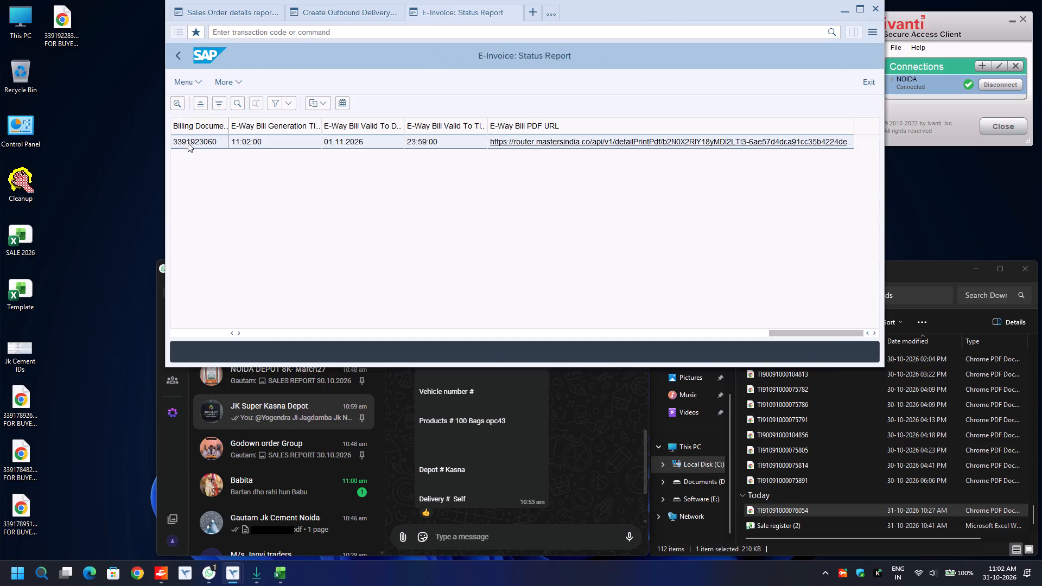
pyautogui.click(187, 140)
pyautogui.hotkey('ctrl', 'y')
pyautogui.hotkey('ctrl', 'c')
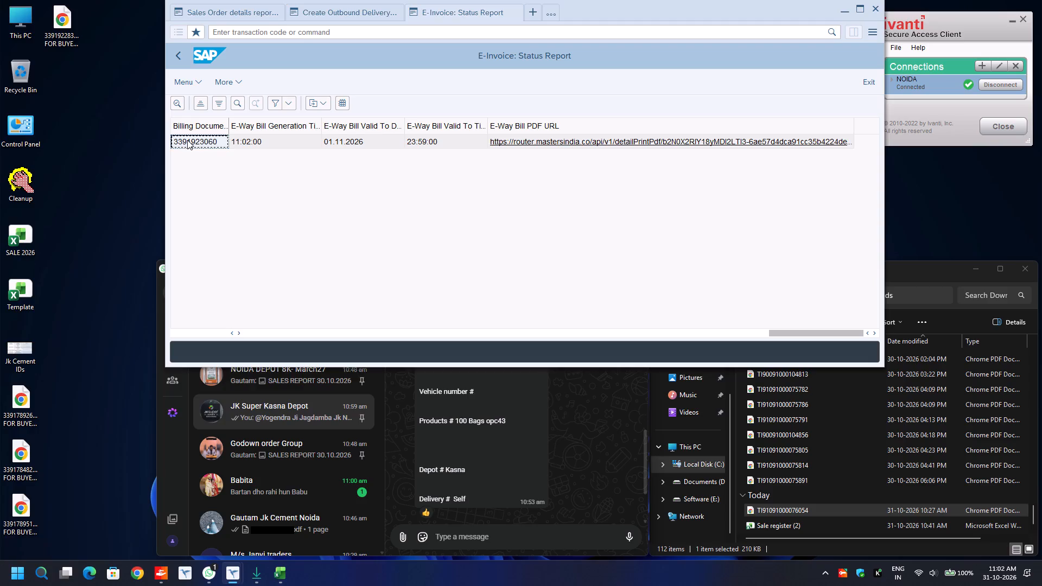
pyautogui.hotkey('ctrl', 'n')
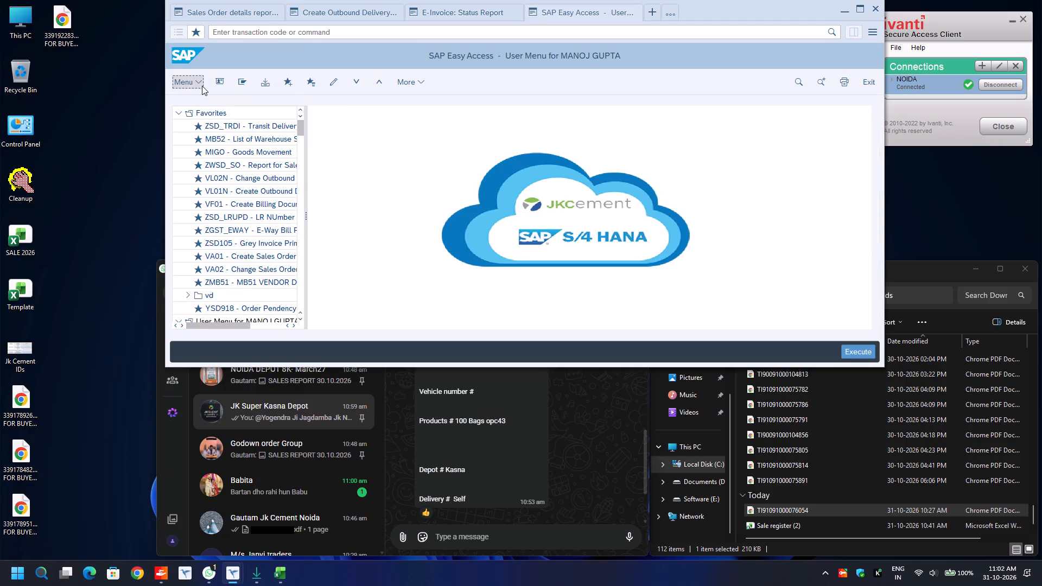
pyautogui.doubleClick(239, 240)
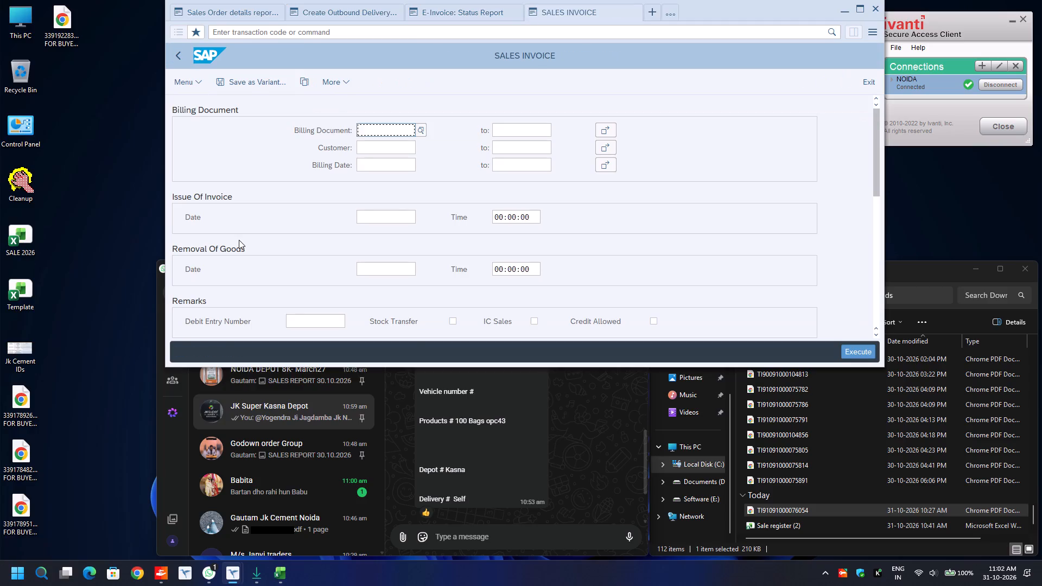
pyautogui.hotkey('ctrl', 'v')
# Run the invoice output with A4 Page Print, Digitally Signed, Add New Signature and the Download option.
pyautogui.scroll(-6, 239, 240)
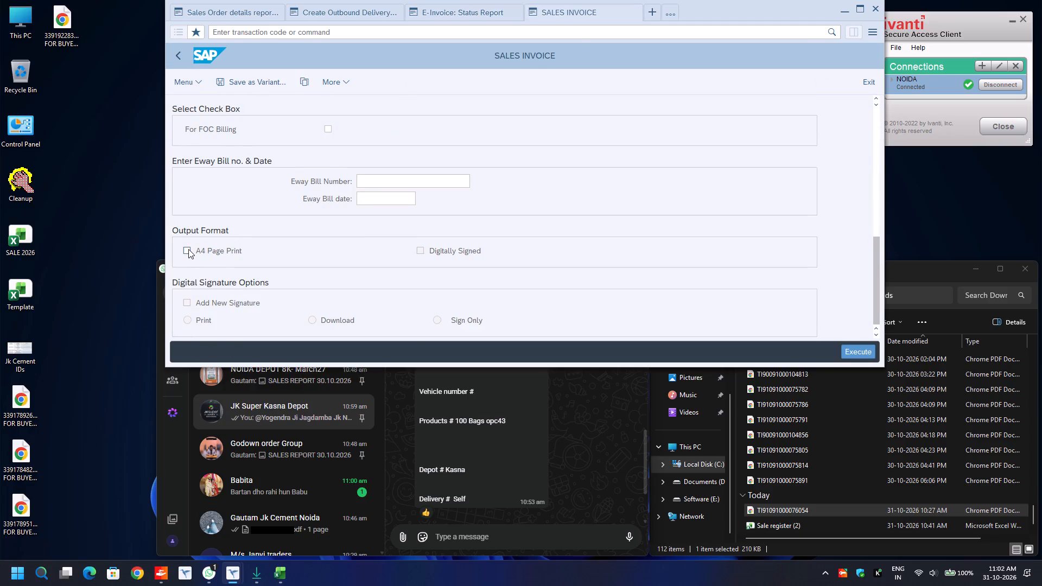
pyautogui.click(187, 249)
pyautogui.press('Tab')
pyautogui.press('space')
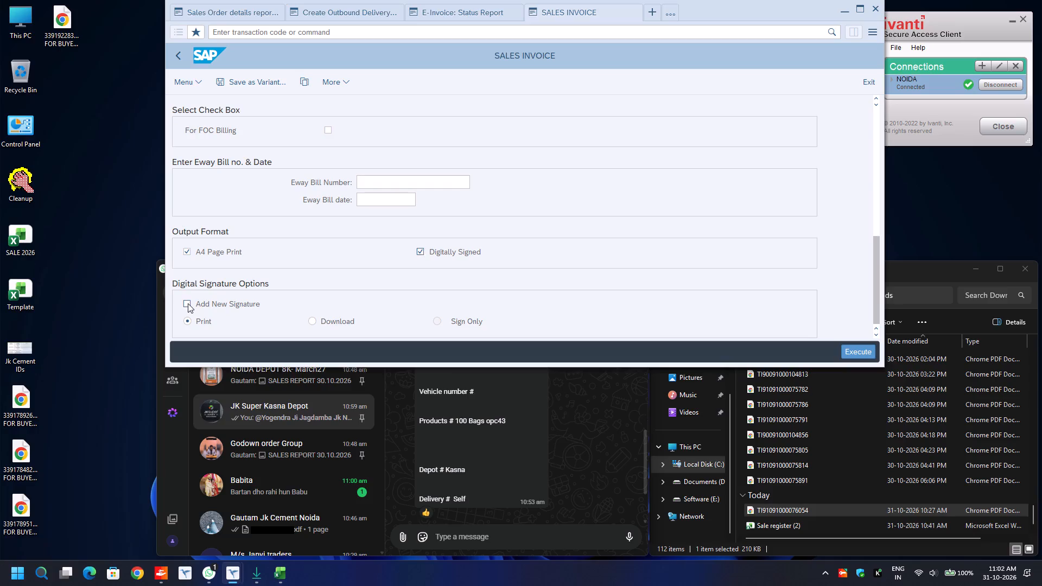
pyautogui.press('Tab')
pyautogui.press('space')
pyautogui.press('Tab')
pyautogui.press('Right')
pyautogui.press('F8')
# Download the Original For Buyer copy of the invoice to the desktop.
pyautogui.press('space')
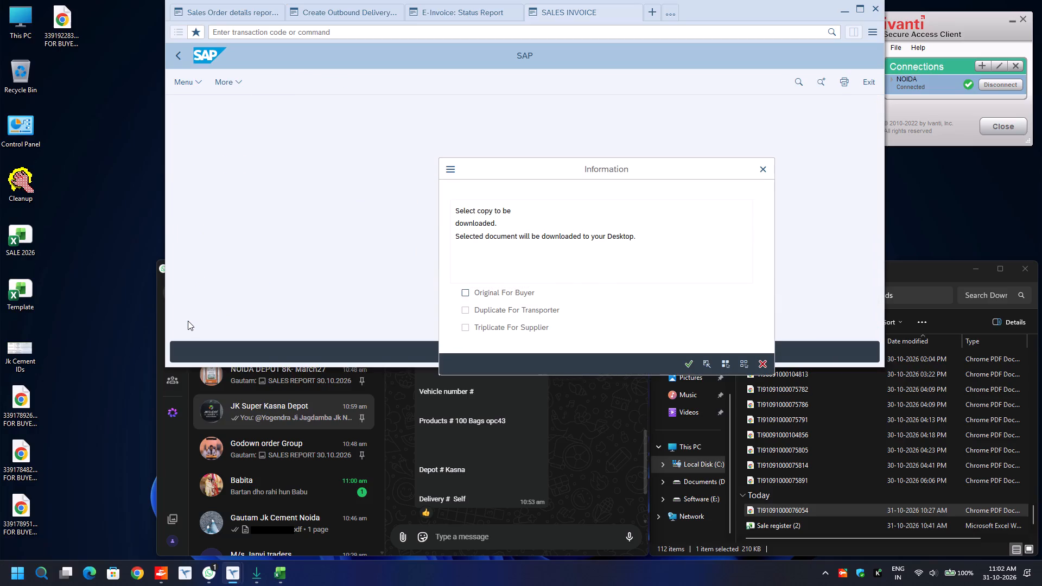
pyautogui.press('Return')
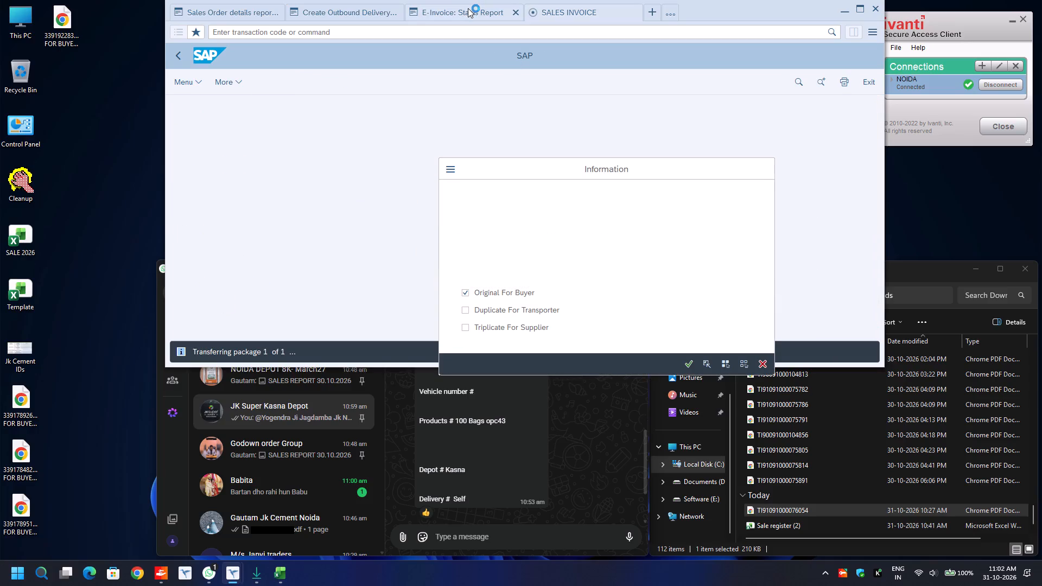
pyautogui.press('Return')
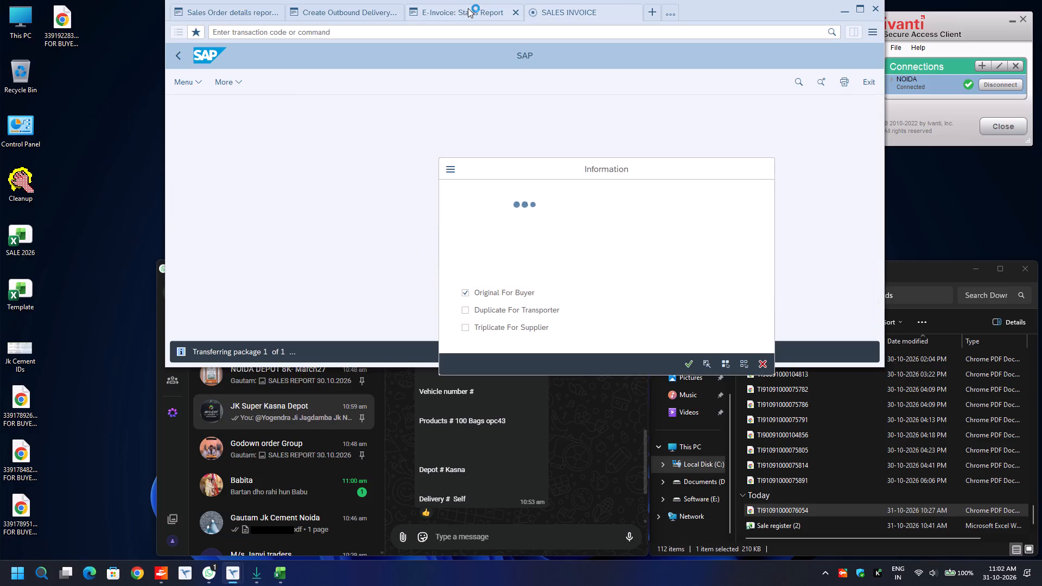
pyautogui.click(461, 10)
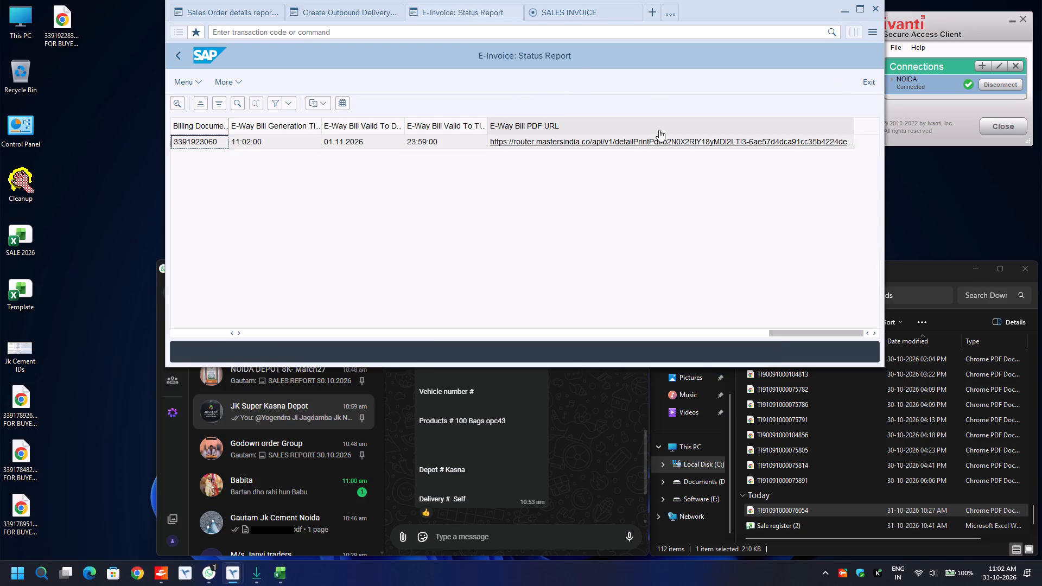
pyautogui.click(654, 140)
pyautogui.press('Left')
pyautogui.press('Return')
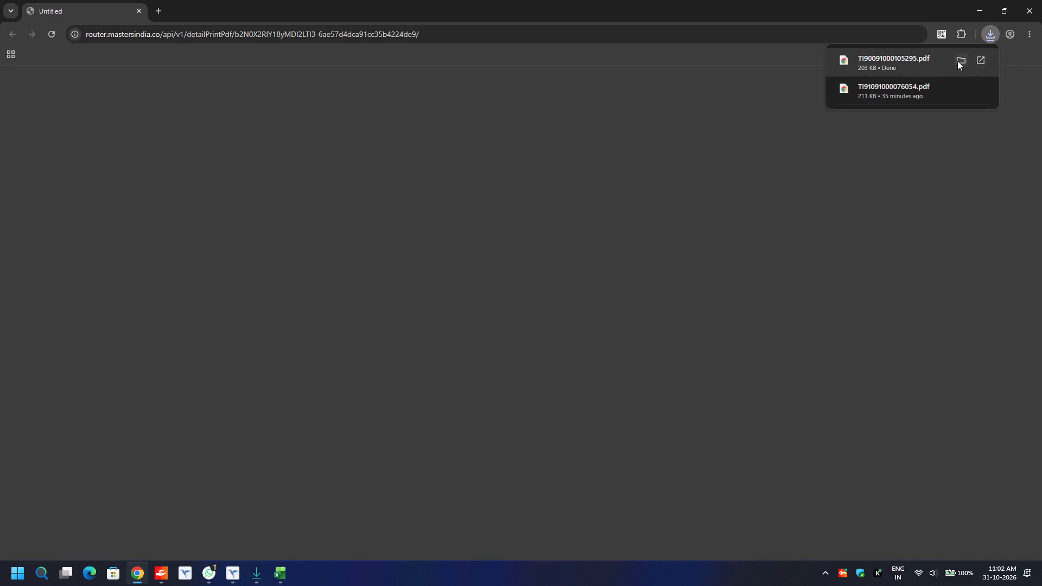
pyautogui.click(956, 62)
pyautogui.click(1007, 10)
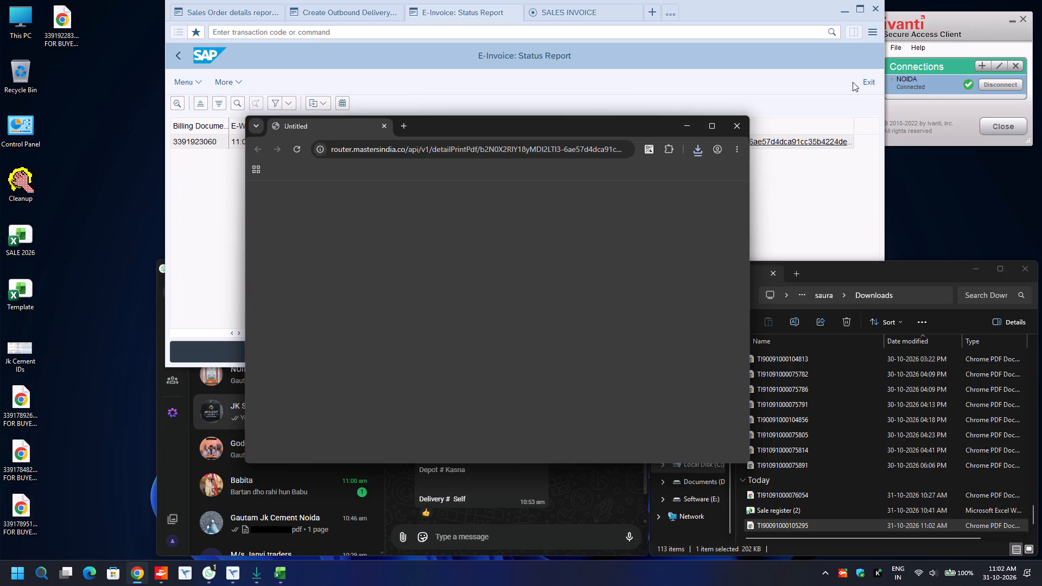
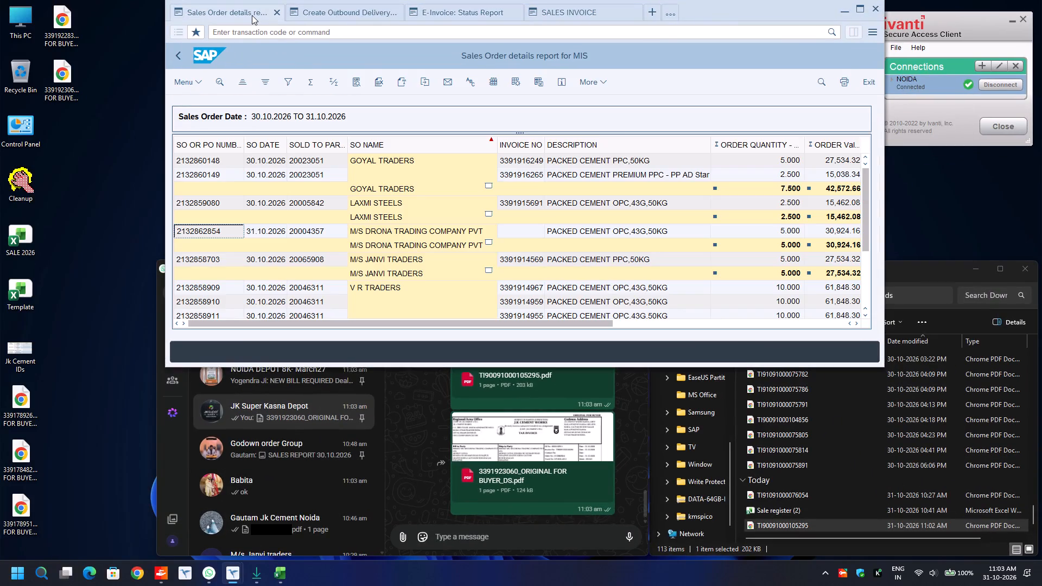
# Rerun the Sales Order details report for 30.10.2026 to 31.10.2026 and check the refreshed order list for invoice numbers.
pyautogui.click(179, 53)
pyautogui.press('F8')
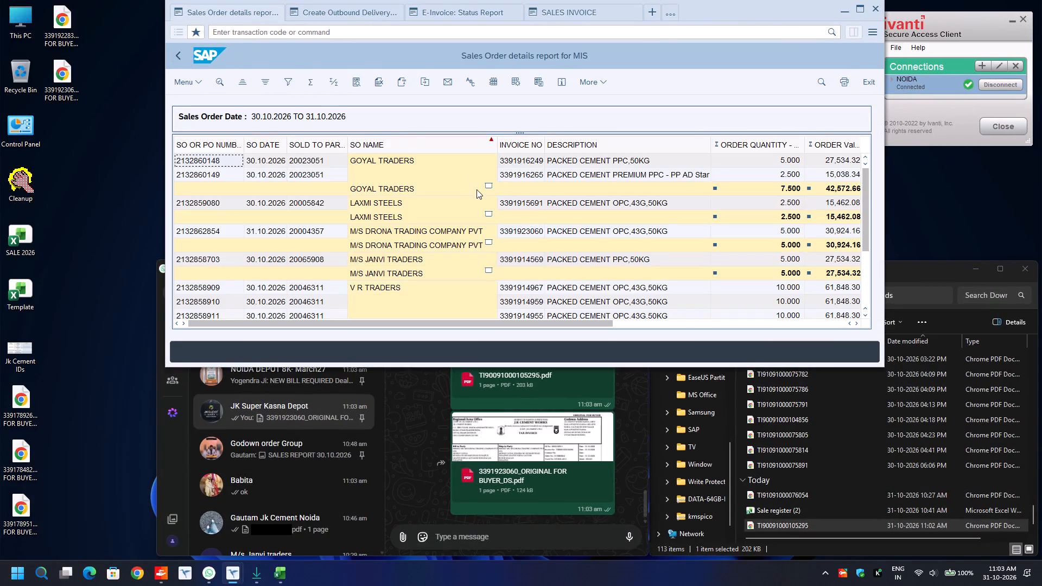
pyautogui.scroll(-3, 476, 189)
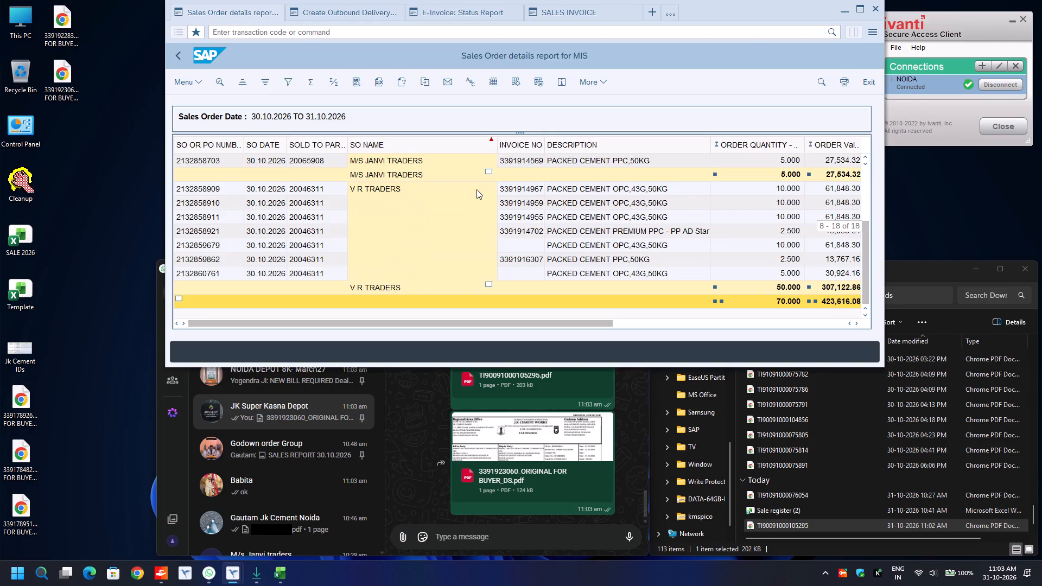
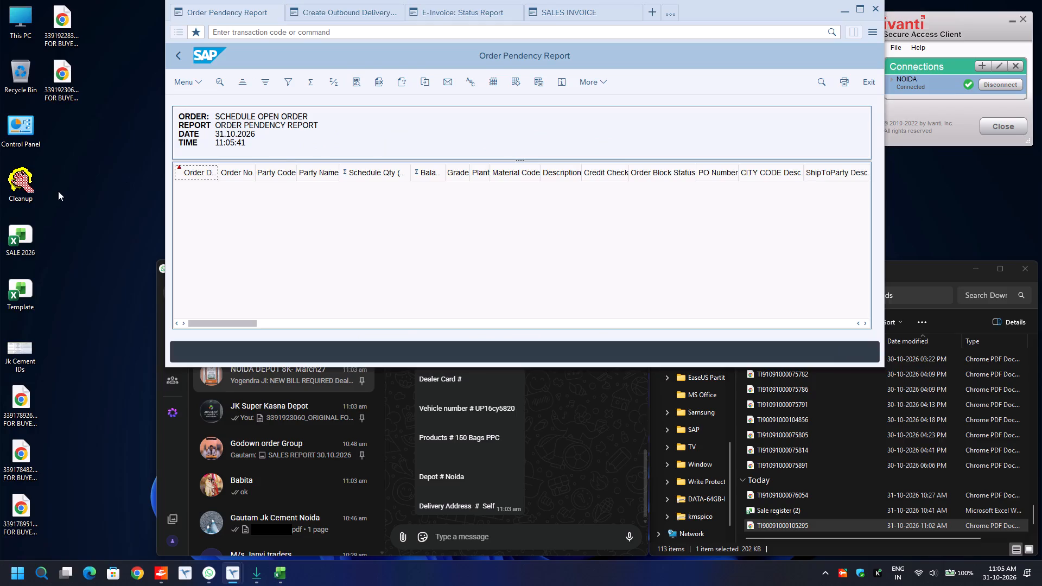
# Run the Cleanup utility from the desktop.
pyautogui.doubleClick(8, 178)
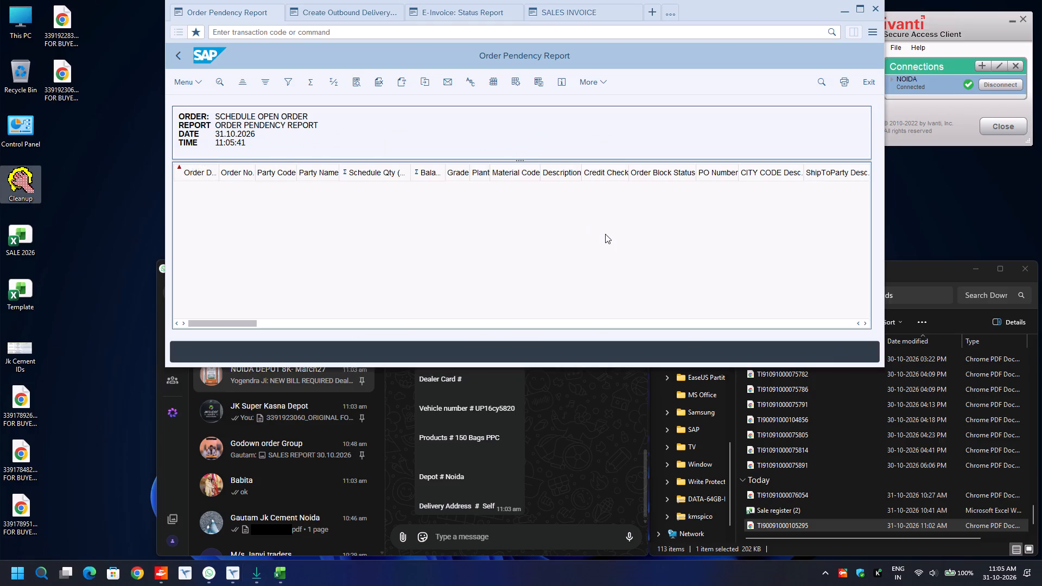
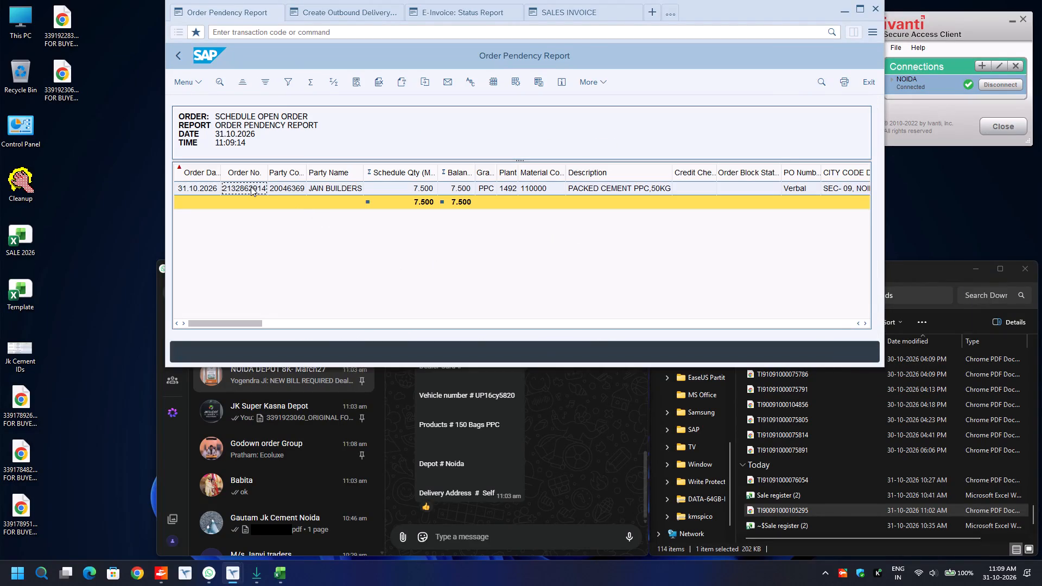
pyautogui.hotkey('ctrl', 'y')
pyautogui.hotkey('ctrl', 'c')
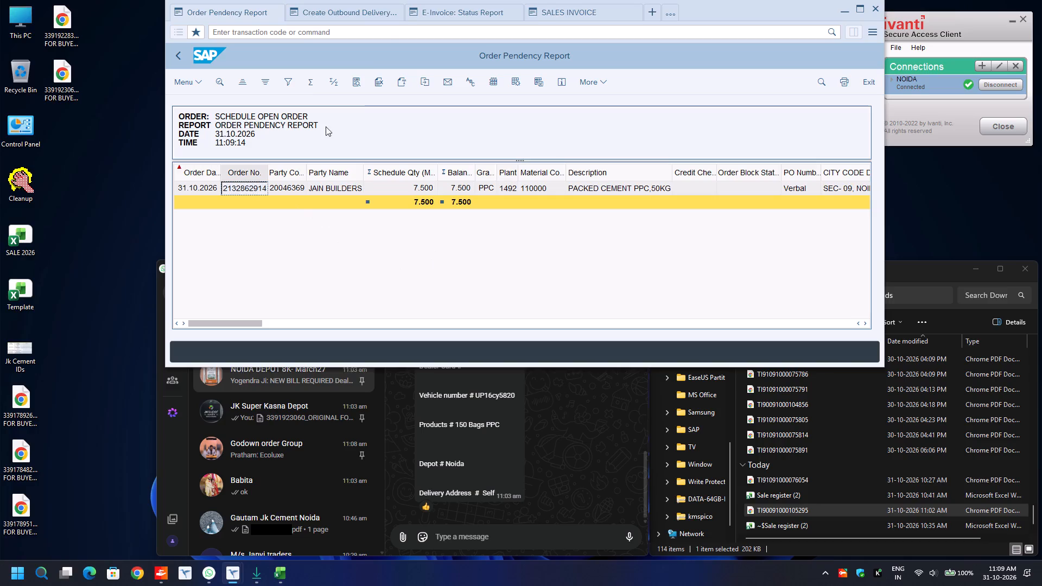
pyautogui.click(352, 2)
pyautogui.click(351, 10)
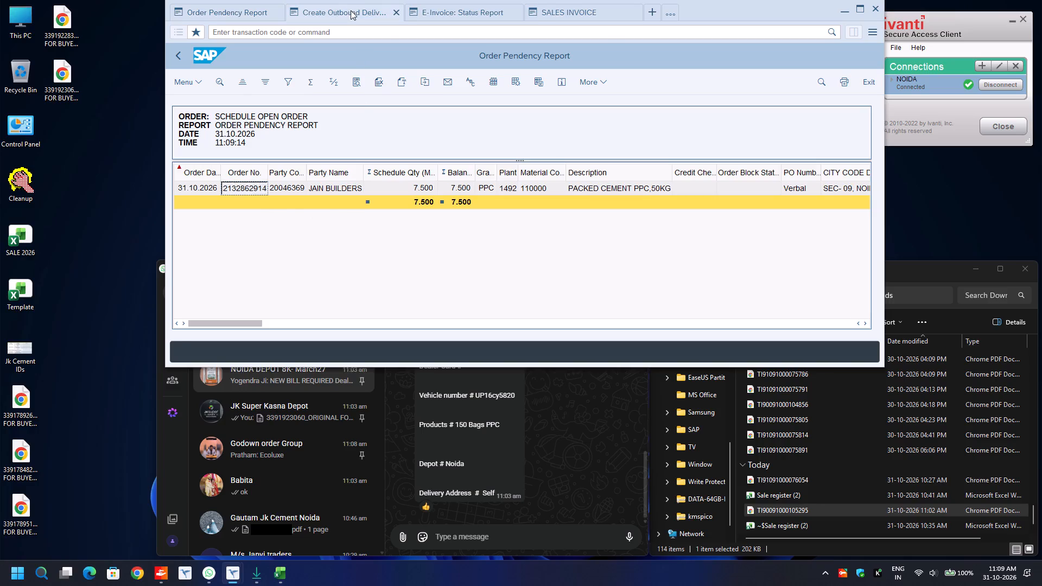
pyautogui.hotkey('ctrl', 'v')
pyautogui.press('Return')
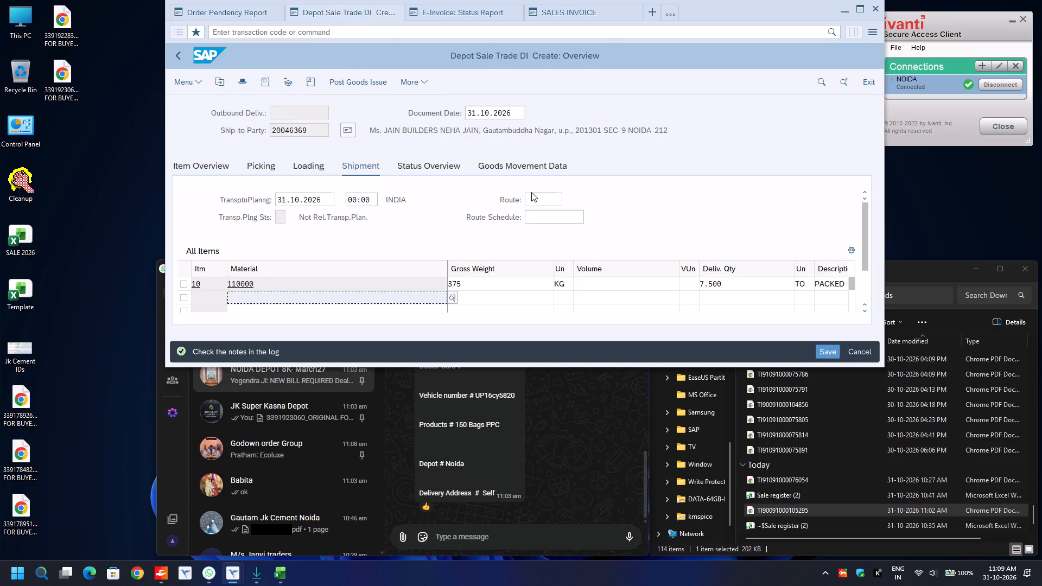
# Set the delivery's shipment route to ROUTE.
pyautogui.click(533, 197)
pyautogui.press('BackSpace')
pyautogui.press('Down')
pyautogui.press('Return')
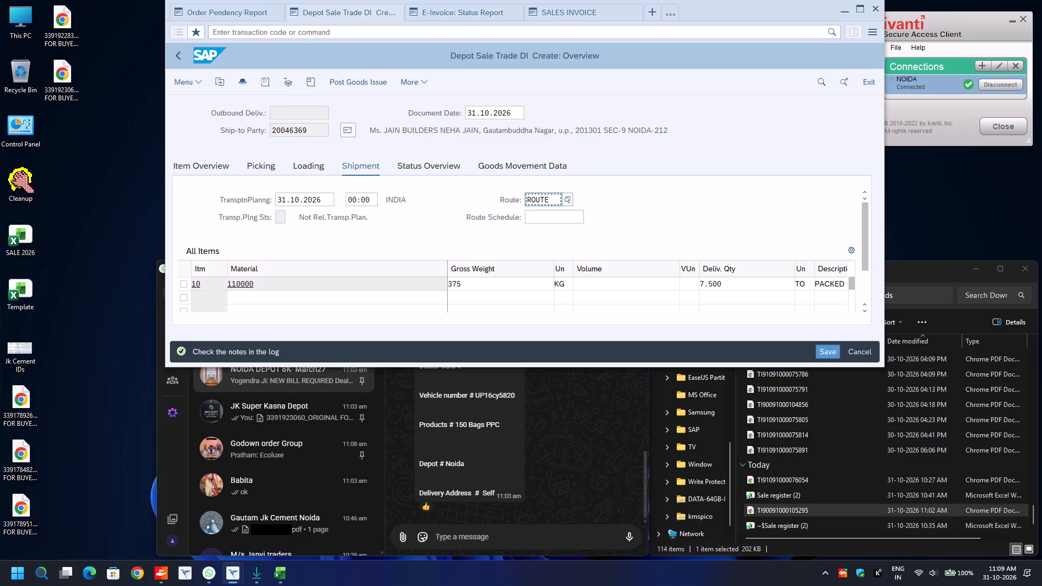
# Fill the picking data for material 110000 with a picked quantity of 7.500 and batch 1033-1492.
pyautogui.click(253, 167)
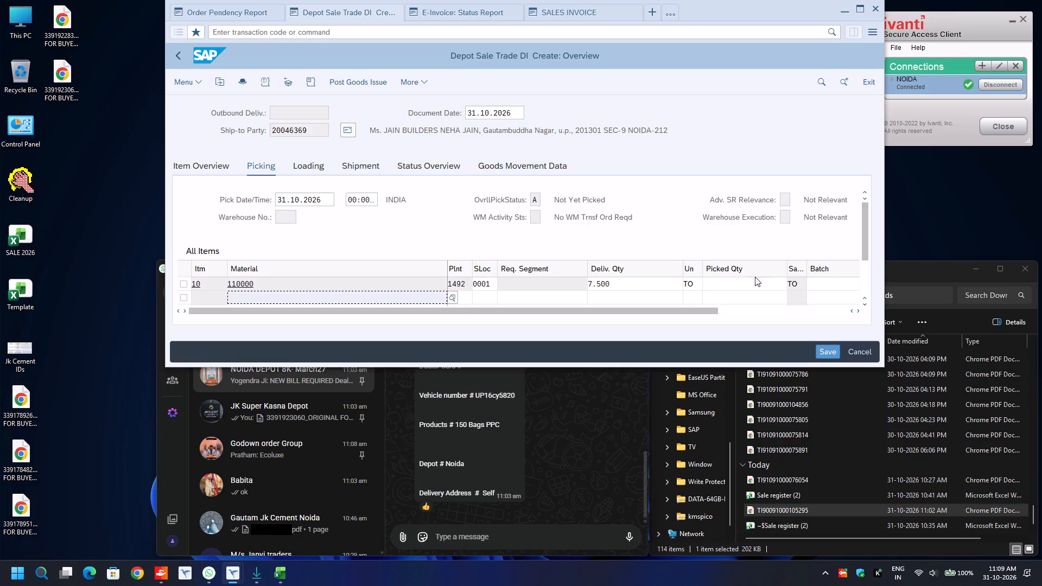
pyautogui.click(761, 284)
pyautogui.write('7.500')
pyautogui.press('Tab')
pyautogui.write('1033')
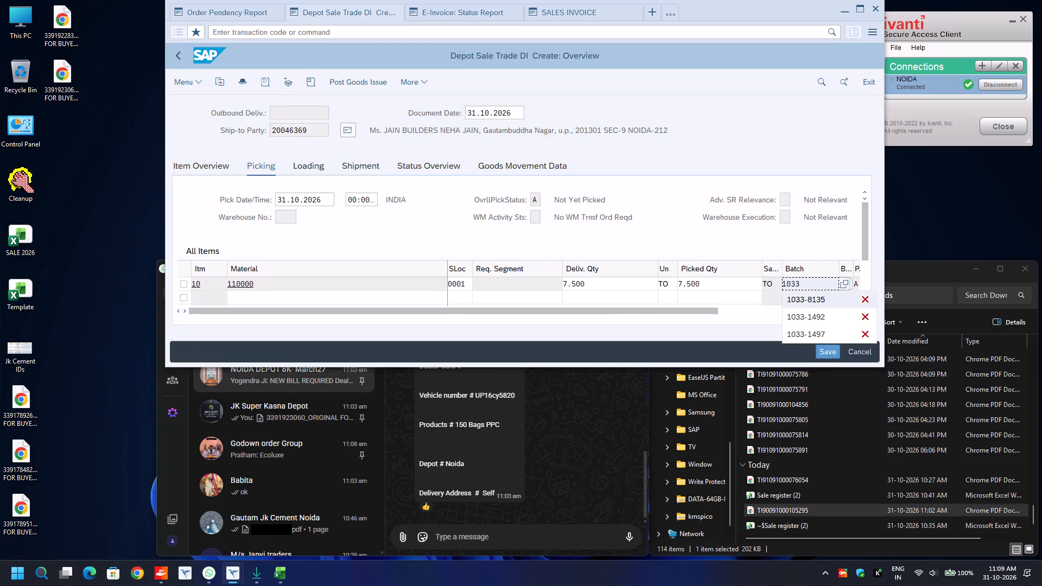
pyautogui.press('Down')
pyautogui.press('Down')
pyautogui.press('Return')
# In the delivery header's additional data, set the transport mode to ROAD and fill in the Road Transporter1 code.
pyautogui.press('F8')
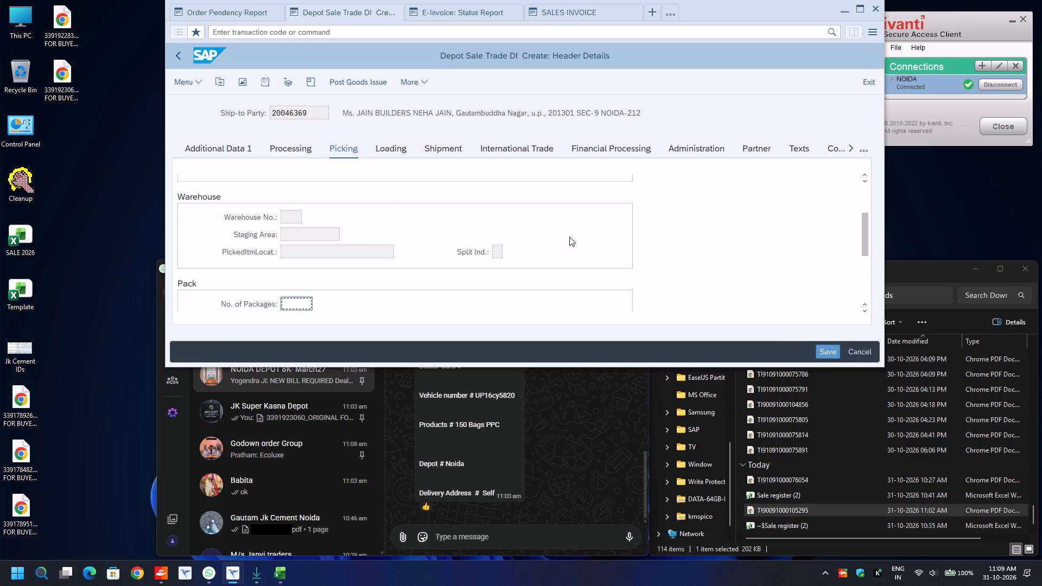
pyautogui.click(204, 152)
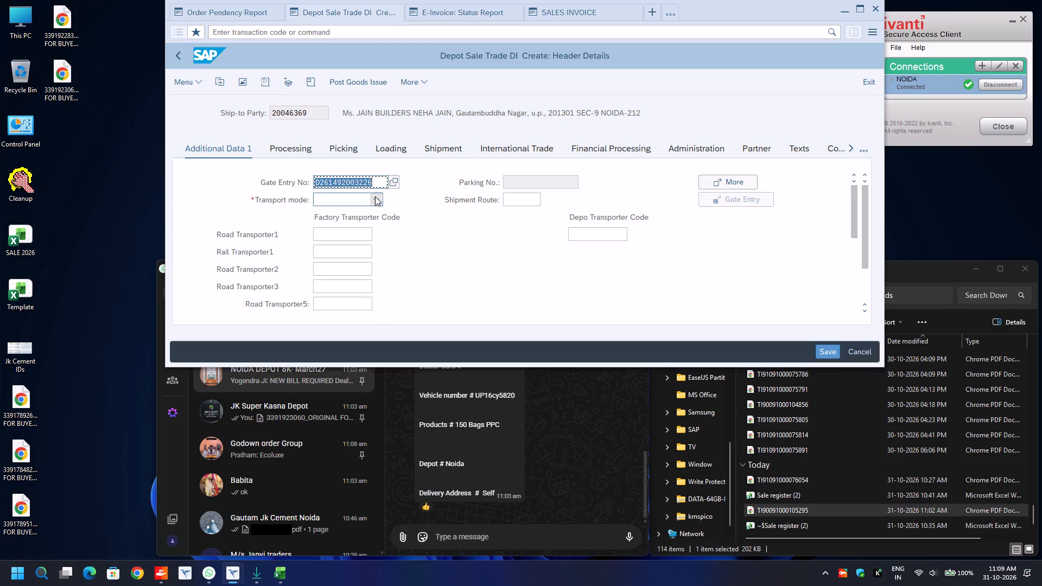
pyautogui.click(378, 199)
pyautogui.click(327, 247)
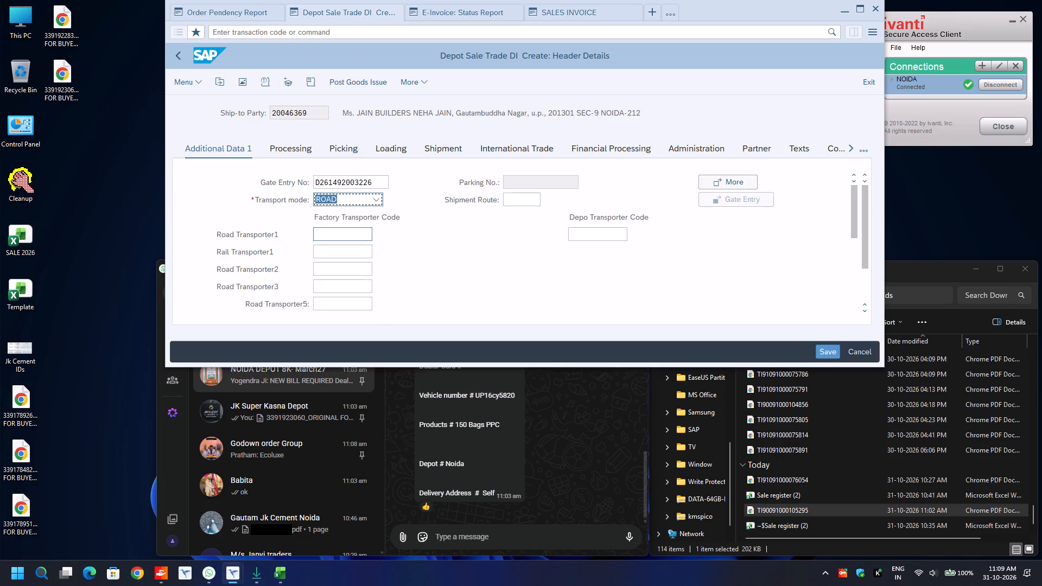
pyautogui.click(322, 227)
pyautogui.press('BackSpace')
pyautogui.press('Down')
pyautogui.press('Return')
pyautogui.press('Return')
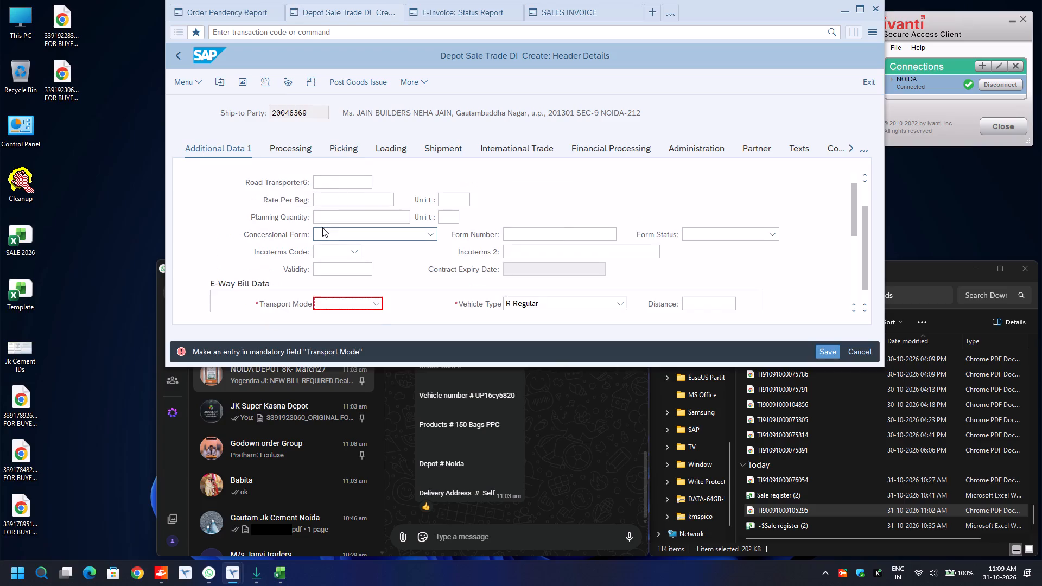
# Complete the e-way bill data with transport mode Road and a distance of 30.
pyautogui.write('ro')
pyautogui.press('Tab')
pyautogui.press('Tab')
pyautogui.press('BackSpace')
pyautogui.press('Down')
pyautogui.press('Return')
pyautogui.press('Down')
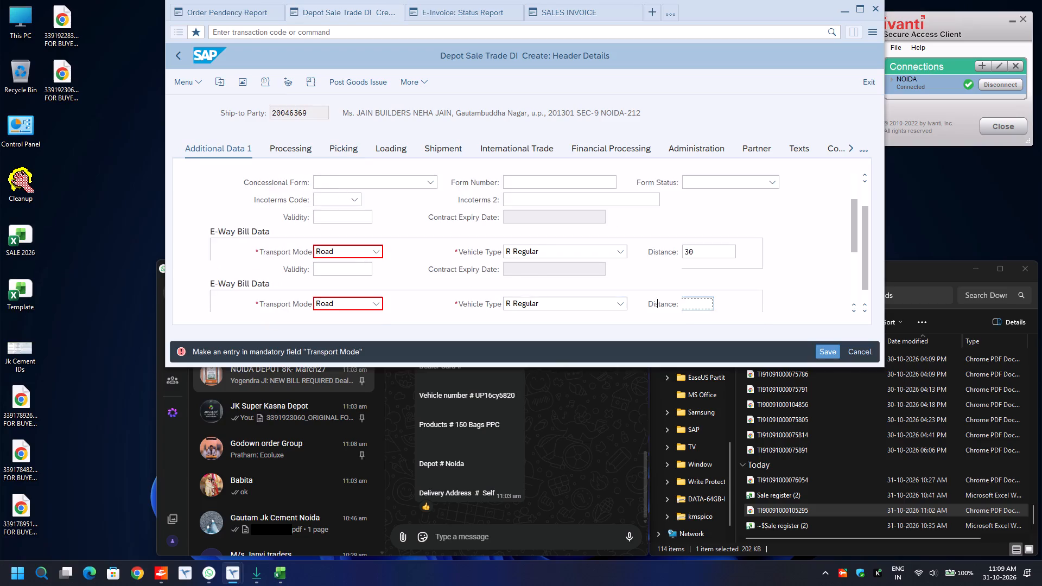
pyautogui.press('Down')
pyautogui.press('BackSpace')
pyautogui.press('Down')
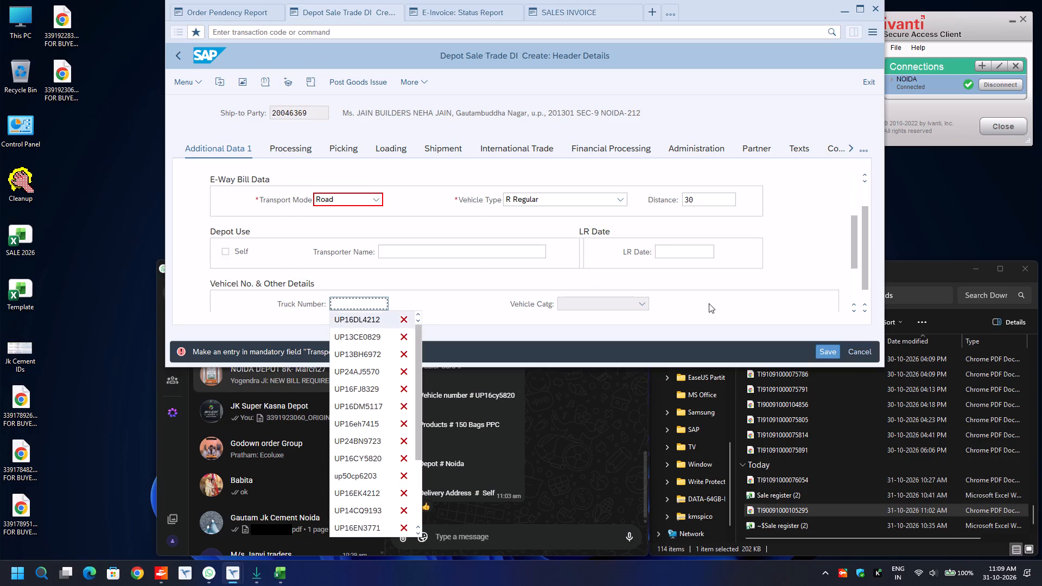
pyautogui.press('Down')
pyautogui.press('Down')
pyautogui.press('Down')
pyautogui.press('Down')
pyautogui.press('Down')
pyautogui.press('Down')
pyautogui.press('Down')
pyautogui.press('Down')
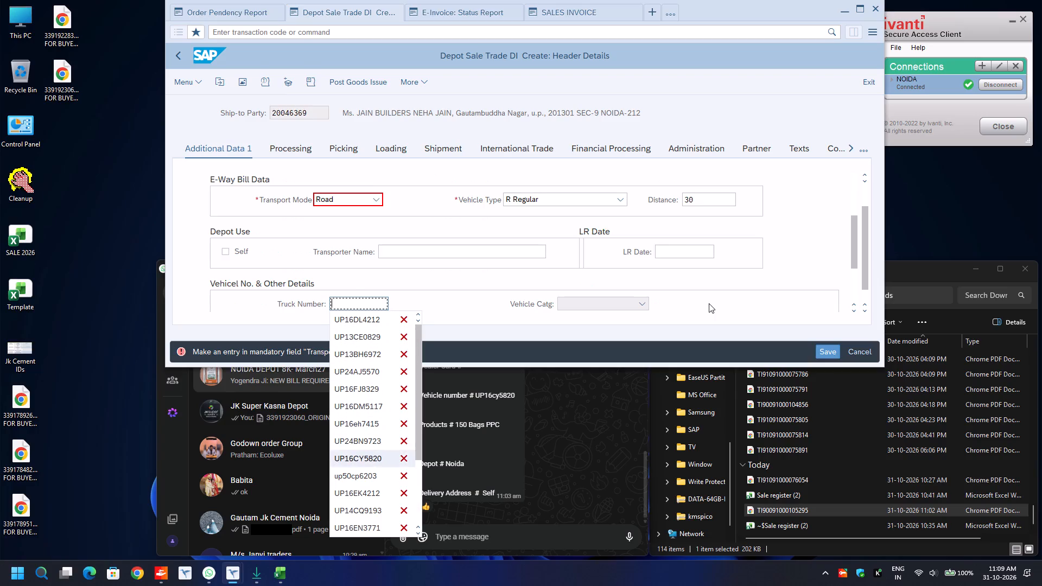
pyautogui.press('Return')
# Enter SELF as the LR/RR number in the vehicle details.
pyautogui.press('Tab')
pyautogui.press('Tab')
pyautogui.press('BackSpace')
pyautogui.press('Down')
pyautogui.press('Return')
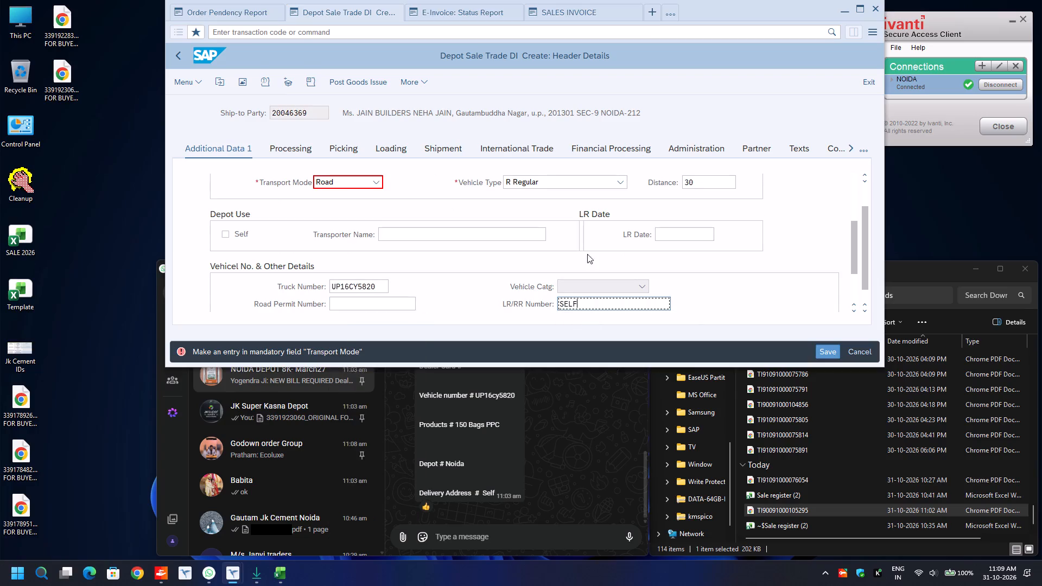
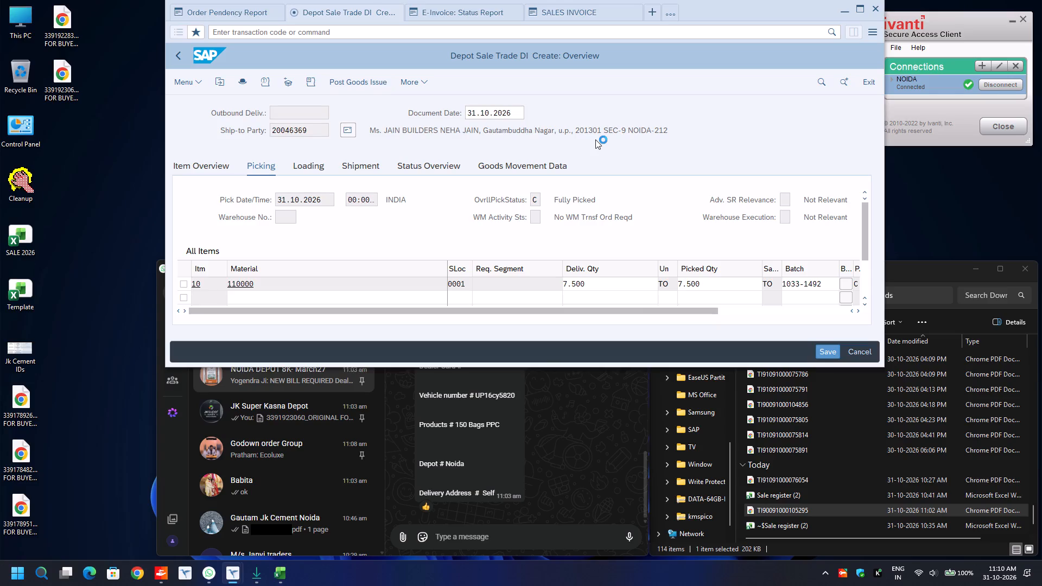
# Leave the open E-Invoice status report and return to the e-Document Cockpit selection screen.
pyautogui.click(486, 8)
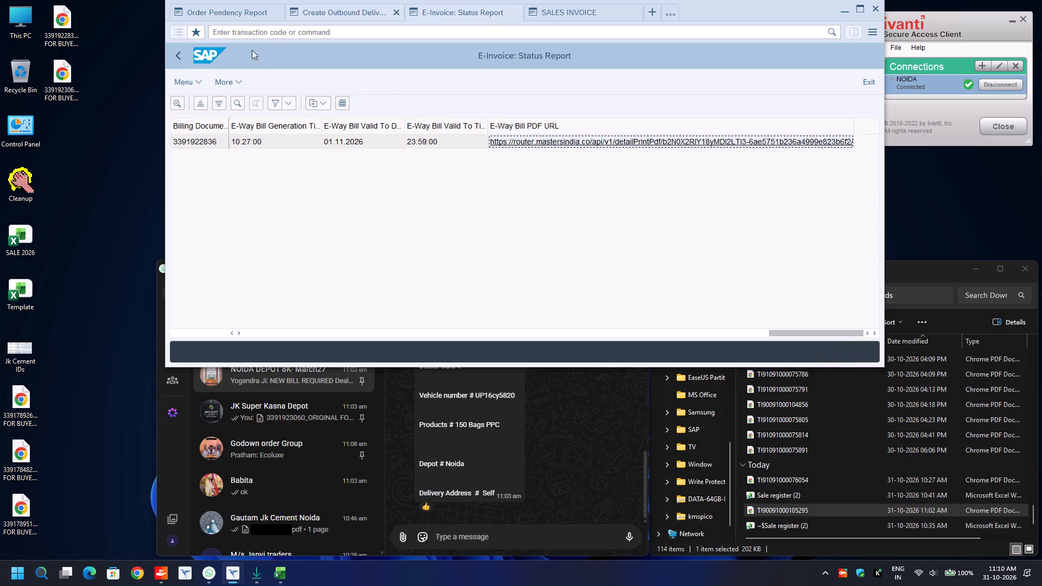
pyautogui.click(180, 52)
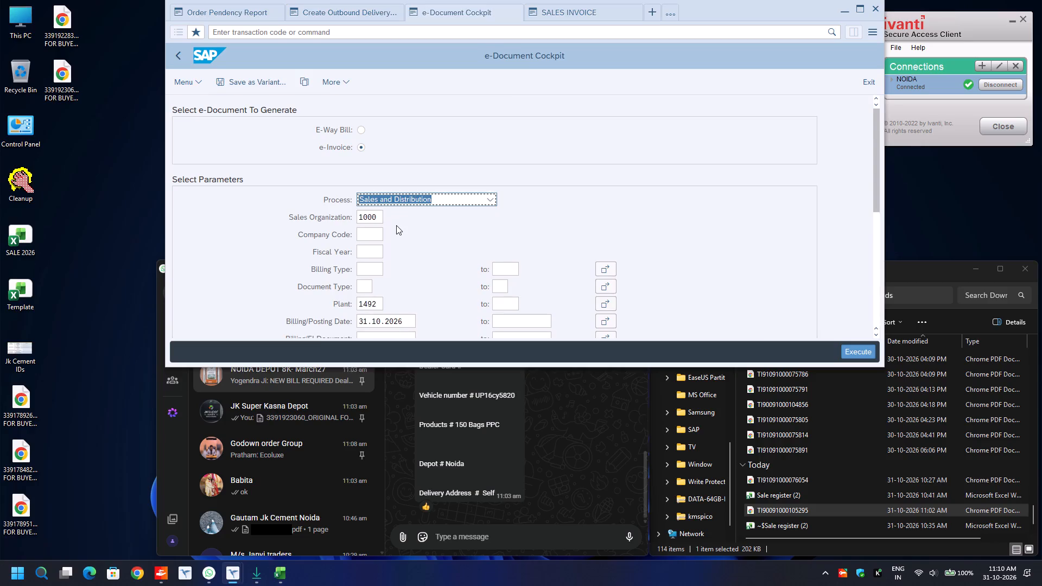
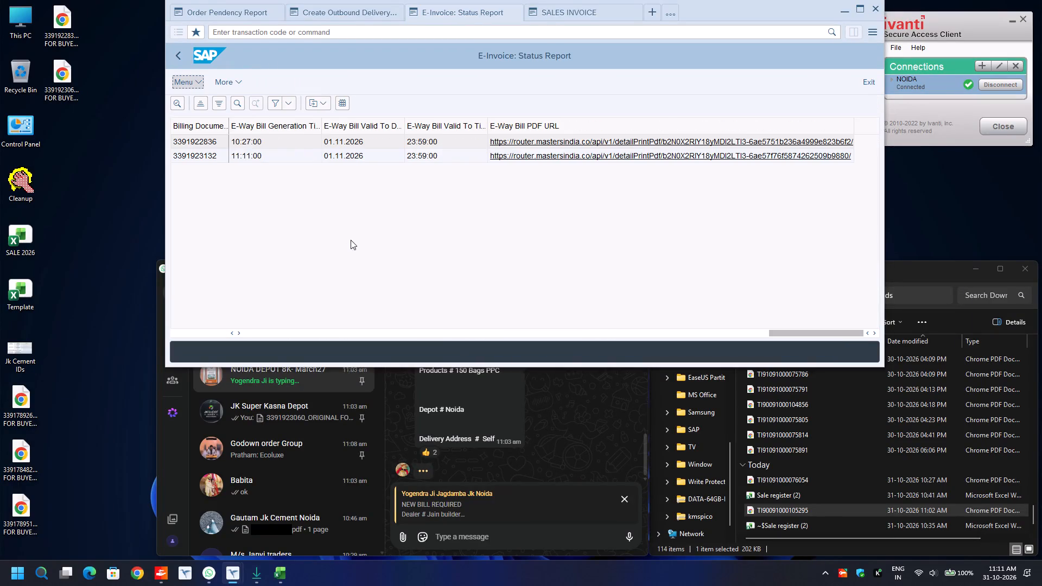
pyautogui.click(200, 156)
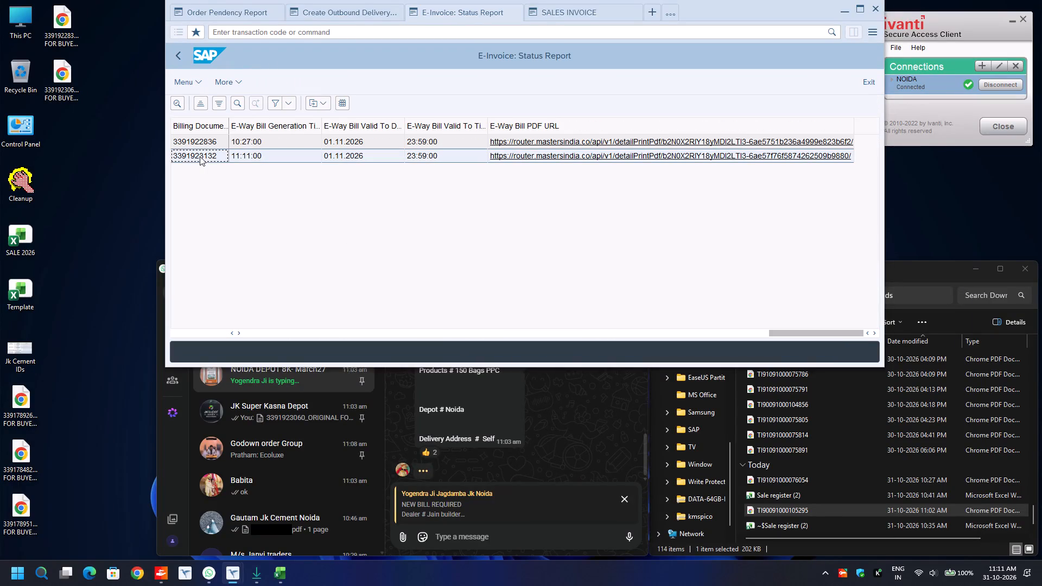
pyautogui.hotkey('ctrl', 'y')
pyautogui.hotkey('ctrl', 'c')
pyautogui.moveTo(593, 7); pyautogui.dragTo(306, 352)
pyautogui.press('Escape')
pyautogui.hotkey('ctrl', 'v')
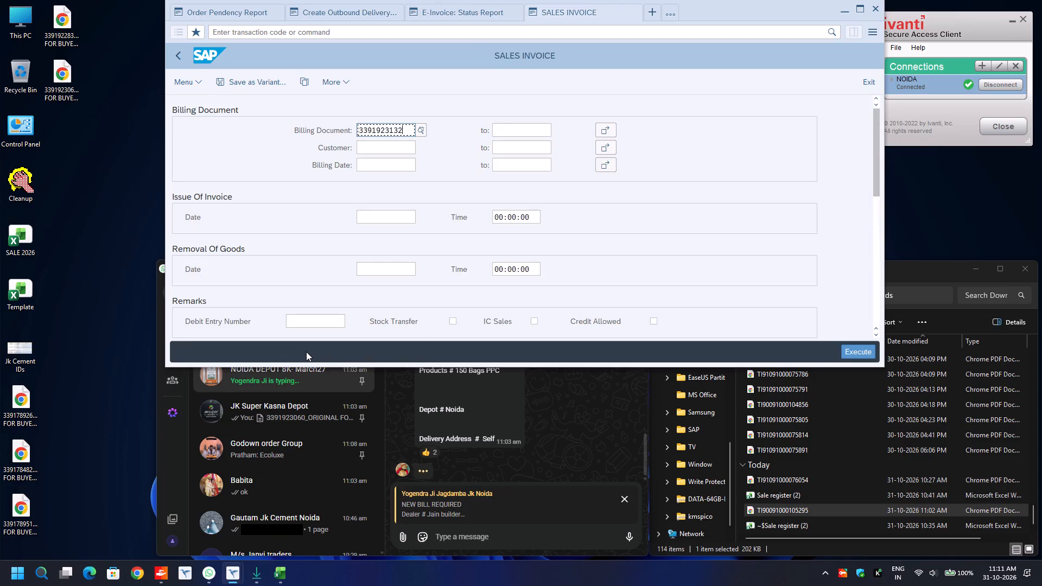
pyautogui.press('F8')
pyautogui.press('space')
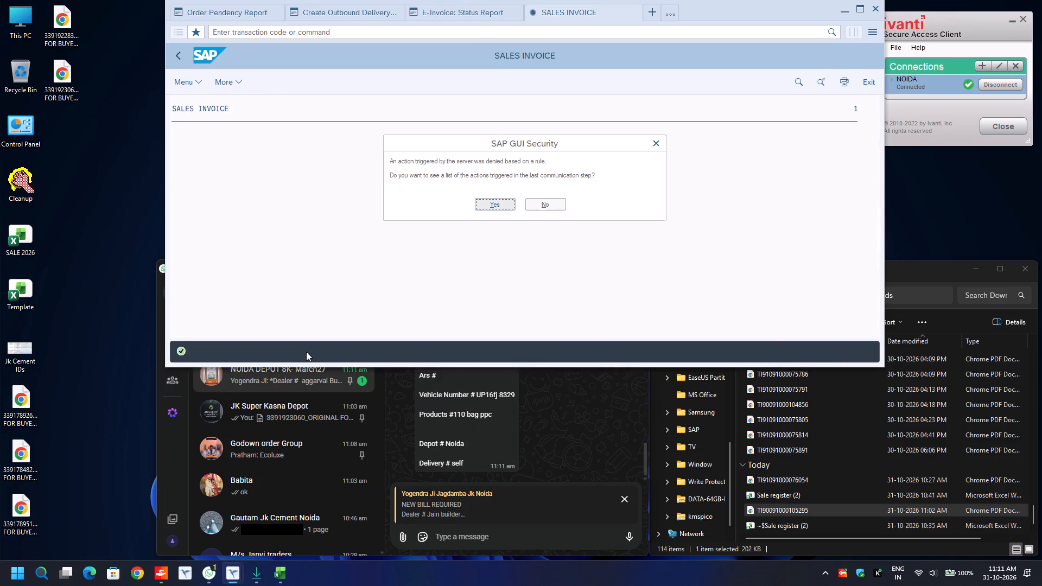
pyautogui.press('Right')
pyautogui.press('Return')
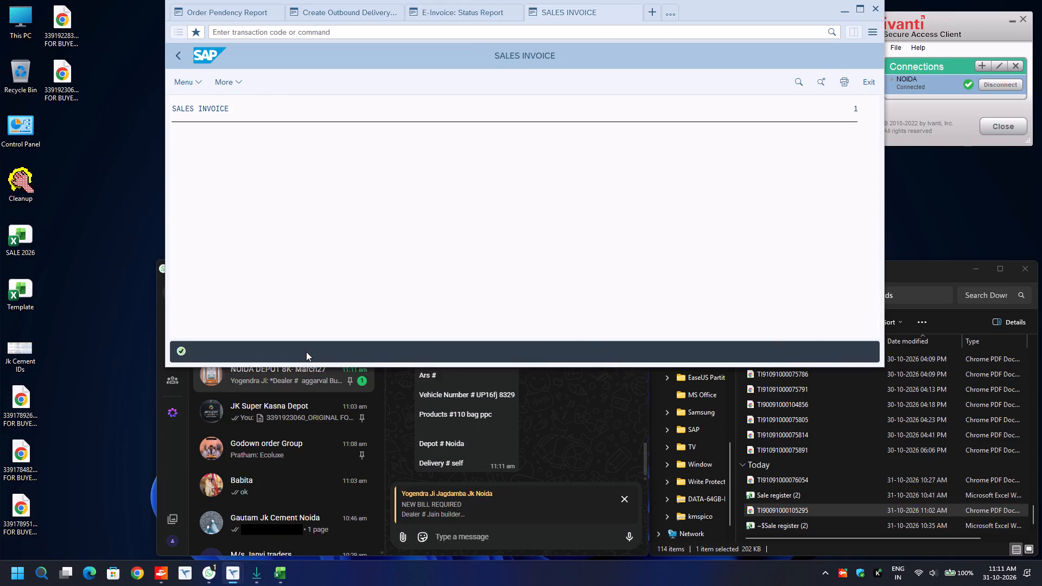
pyautogui.press('Escape')
# Run the same invoice with the Form option and download its digitally signed Original For Buyer copy.
pyautogui.scroll(-3, 306, 352)
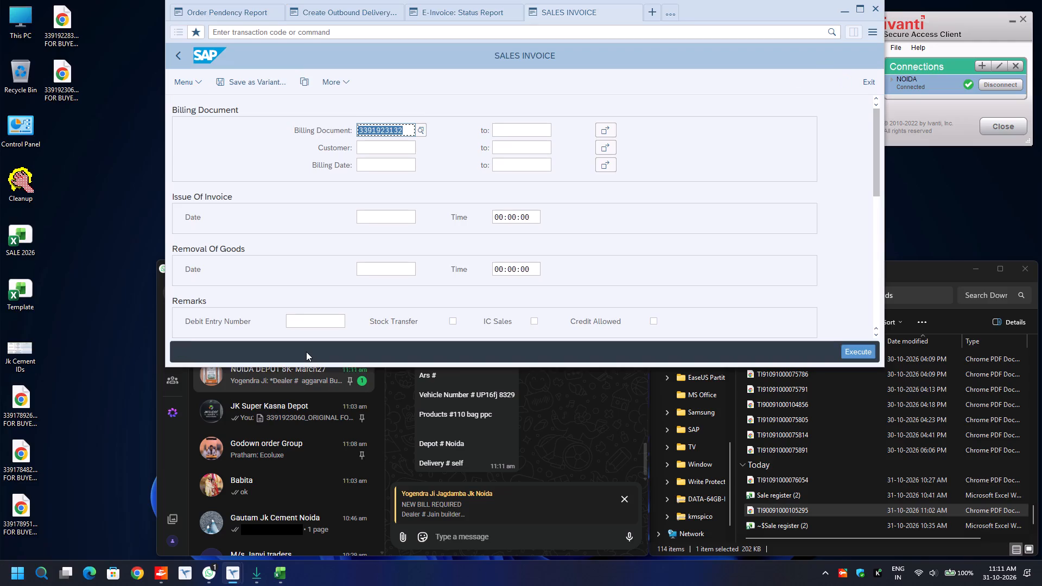
pyautogui.scroll(-4, 297, 301)
pyautogui.click(264, 243)
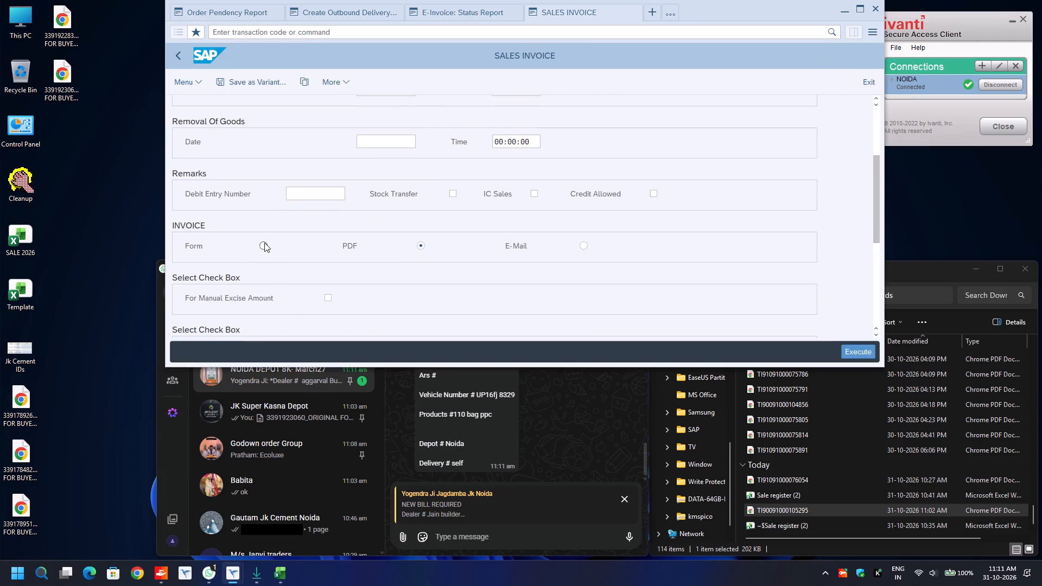
pyautogui.scroll(-9, 264, 243)
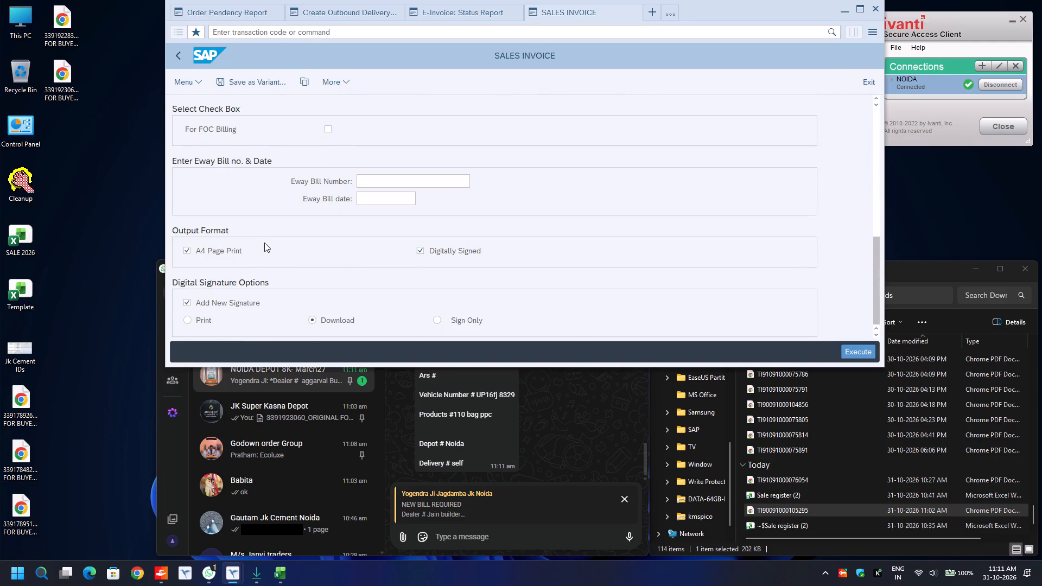
pyautogui.press('F8')
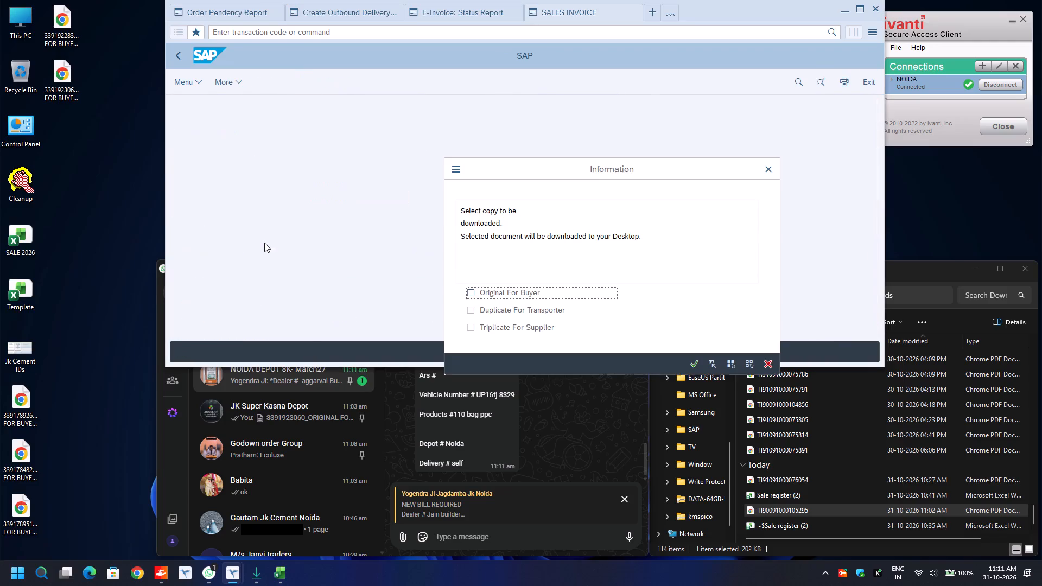
pyautogui.press('space')
pyautogui.press('Return')
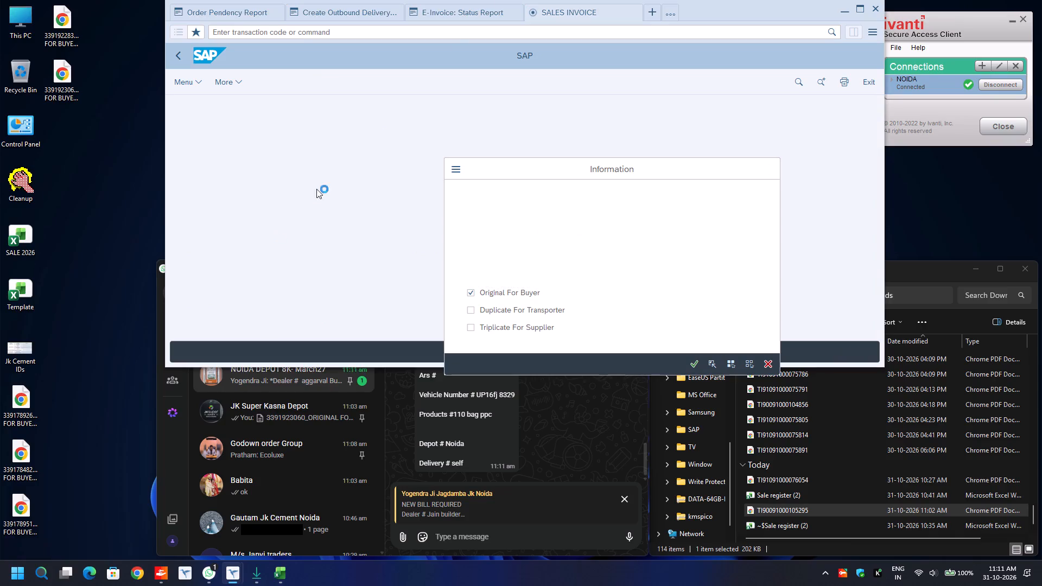
pyautogui.click(470, 9)
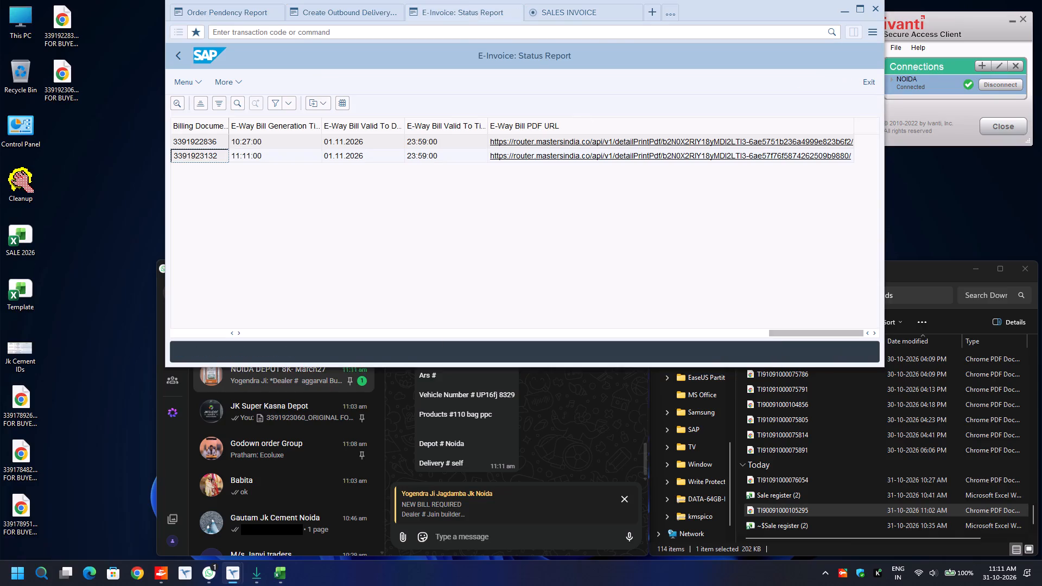
pyautogui.click(586, 156)
pyautogui.press('Left')
pyautogui.press('Return')
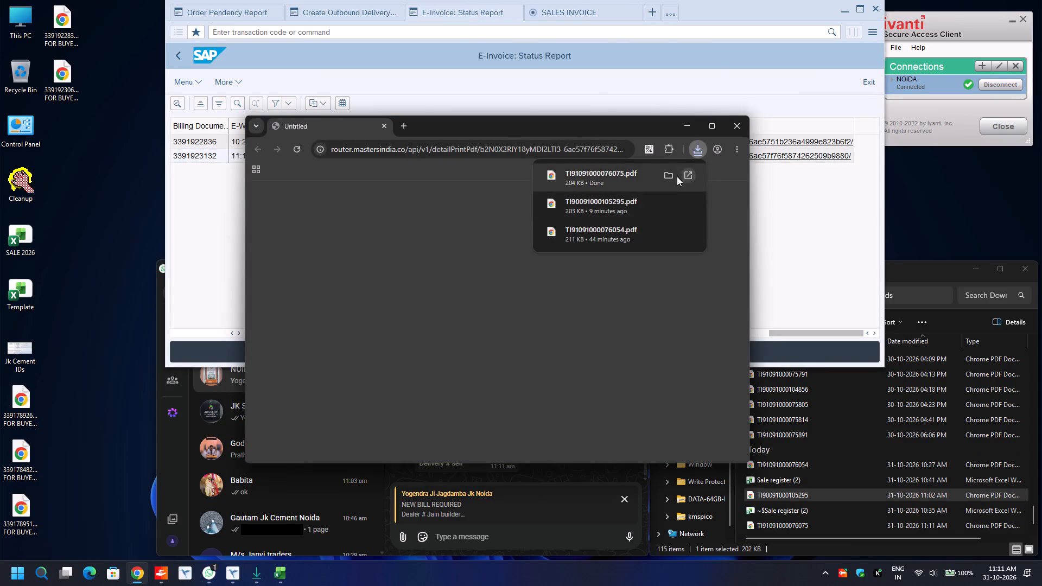
pyautogui.click(670, 174)
pyautogui.click(733, 128)
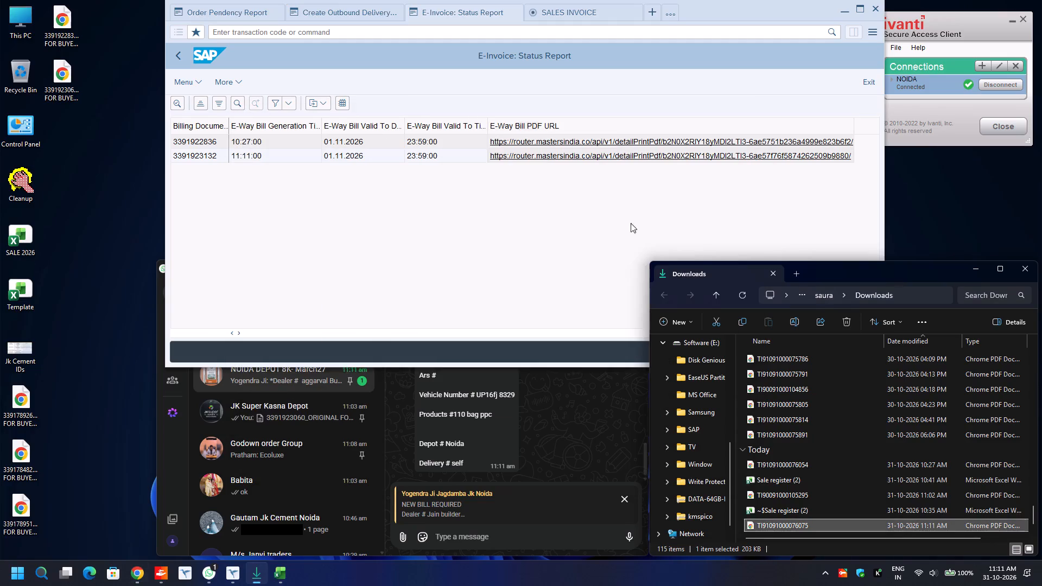
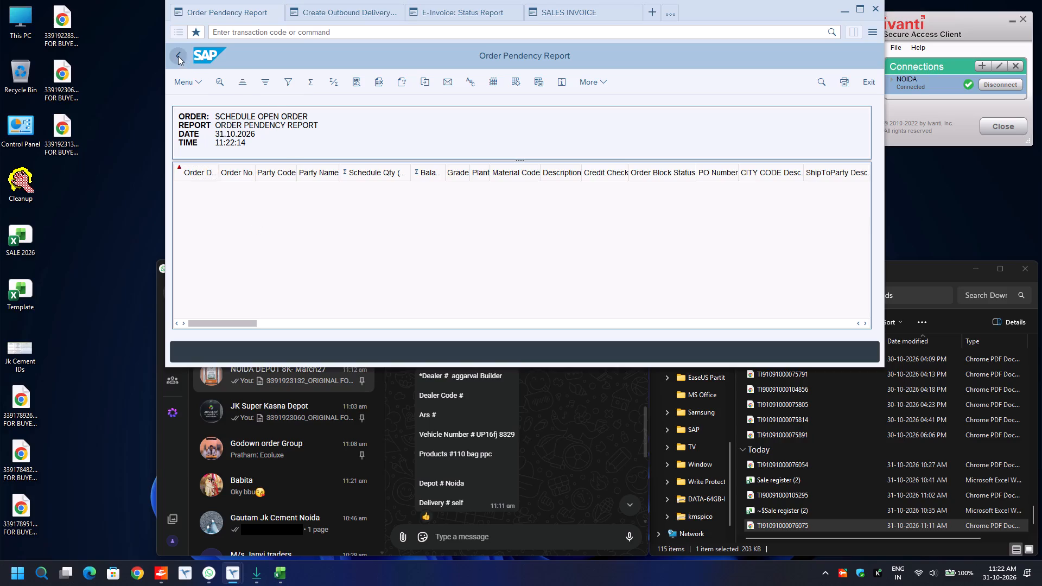
# Rerun the Order Pendency Report for document dates 30.10.2026 to 31.10.2026 to check for new open orders.
pyautogui.press('F8')
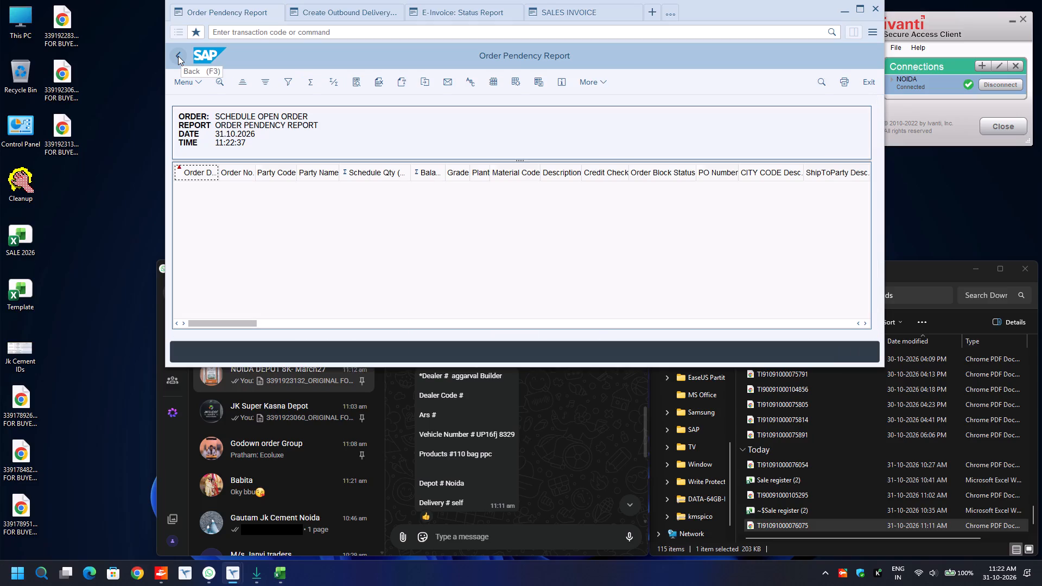
pyautogui.click(178, 56)
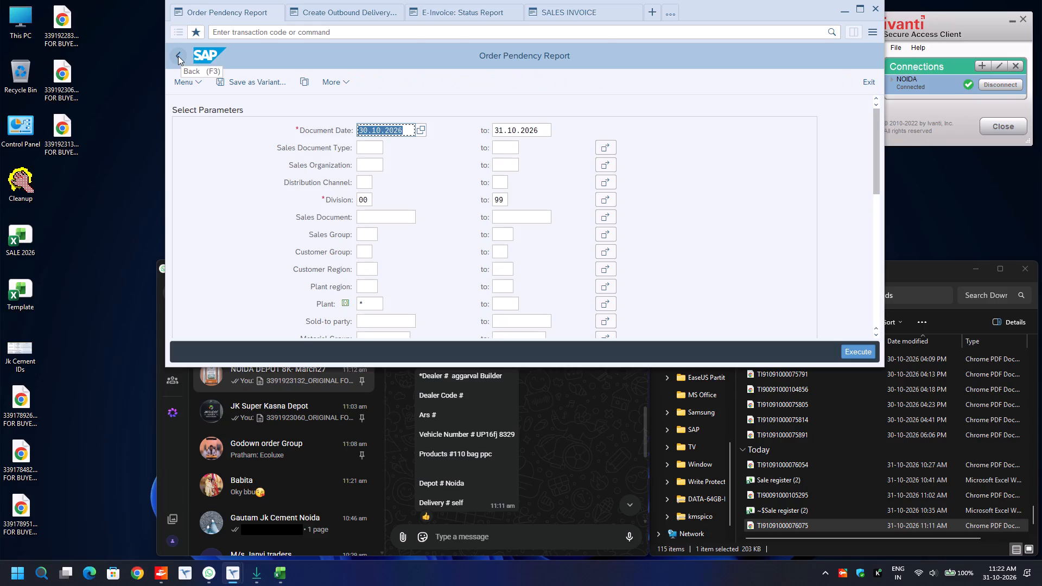
pyautogui.press('F8')
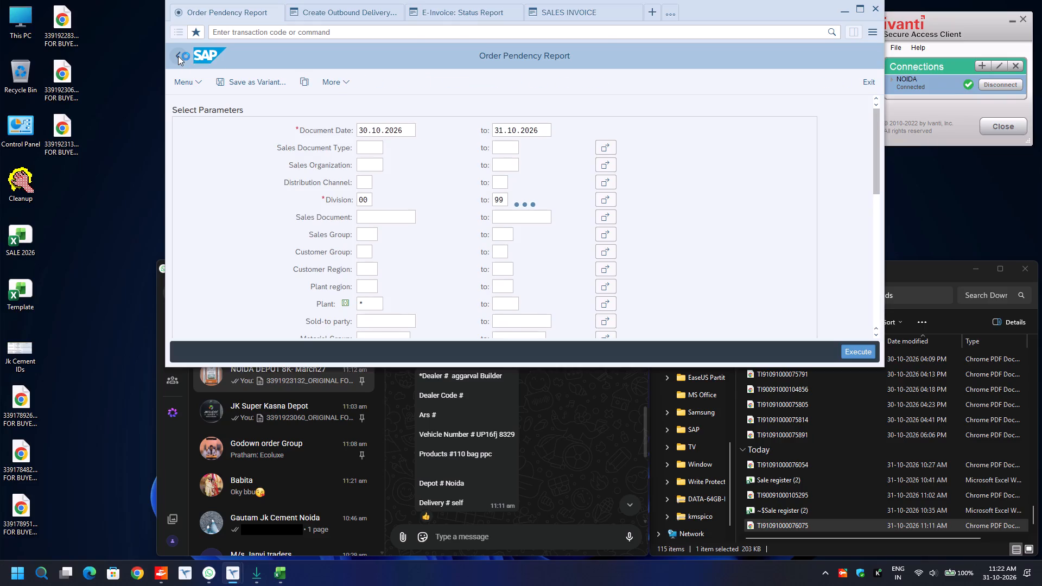
pyautogui.press('F8')
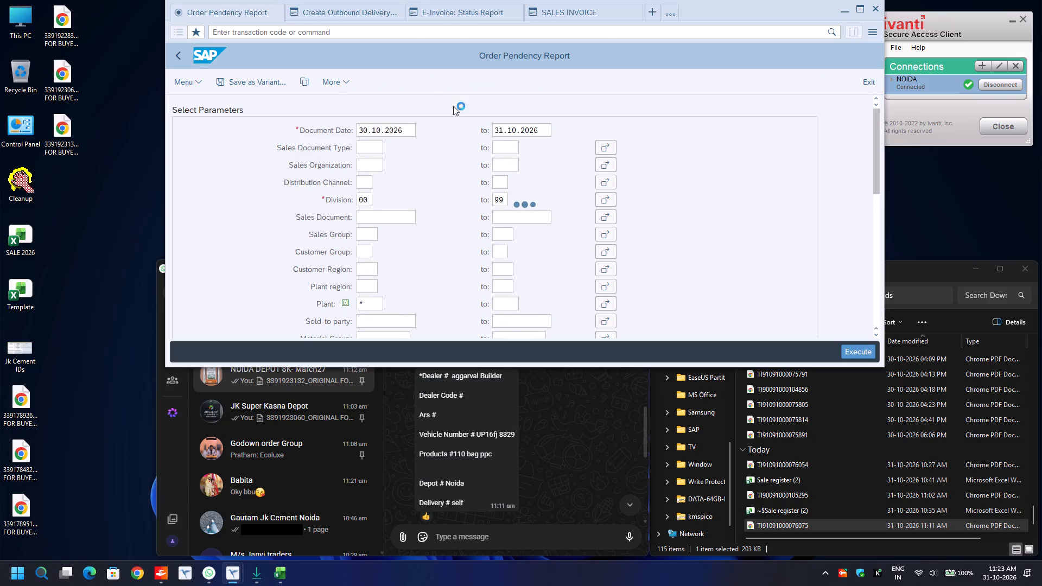
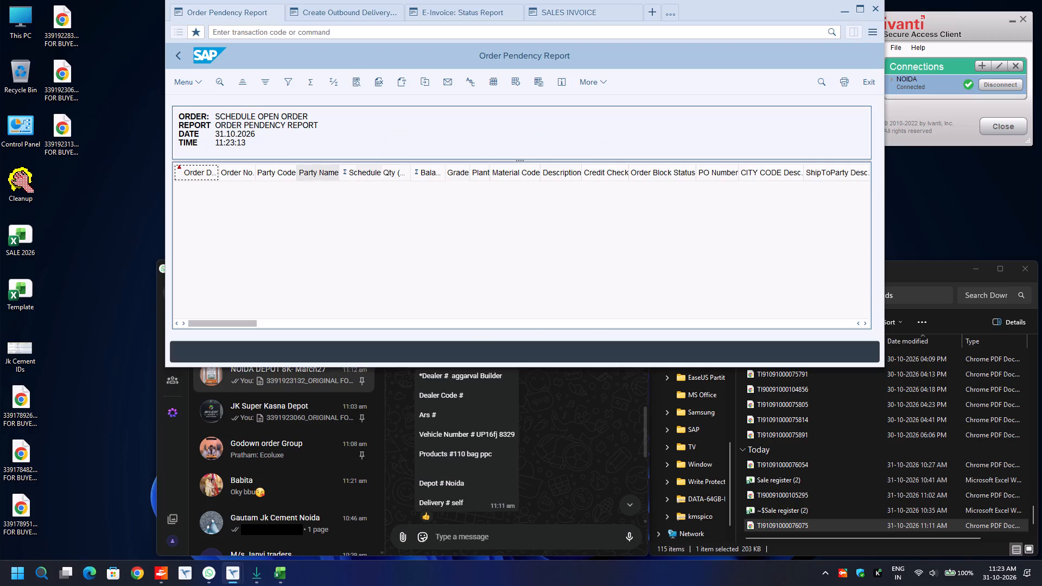
# Leave the empty Order Pendency Report results and return to the report's selection parameters.
pyautogui.moveTo(183, 65); pyautogui.dragTo(178, 56)
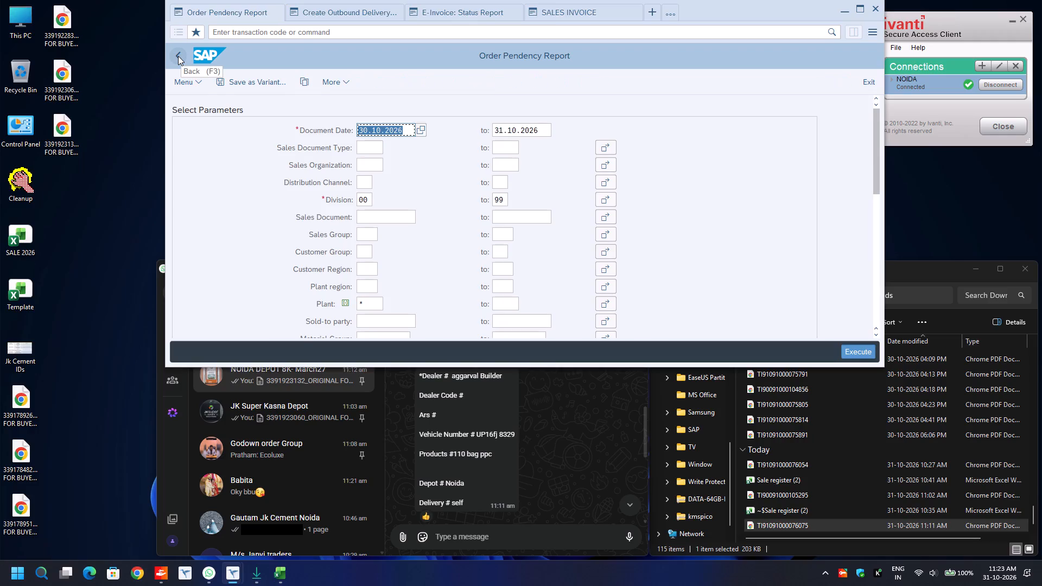
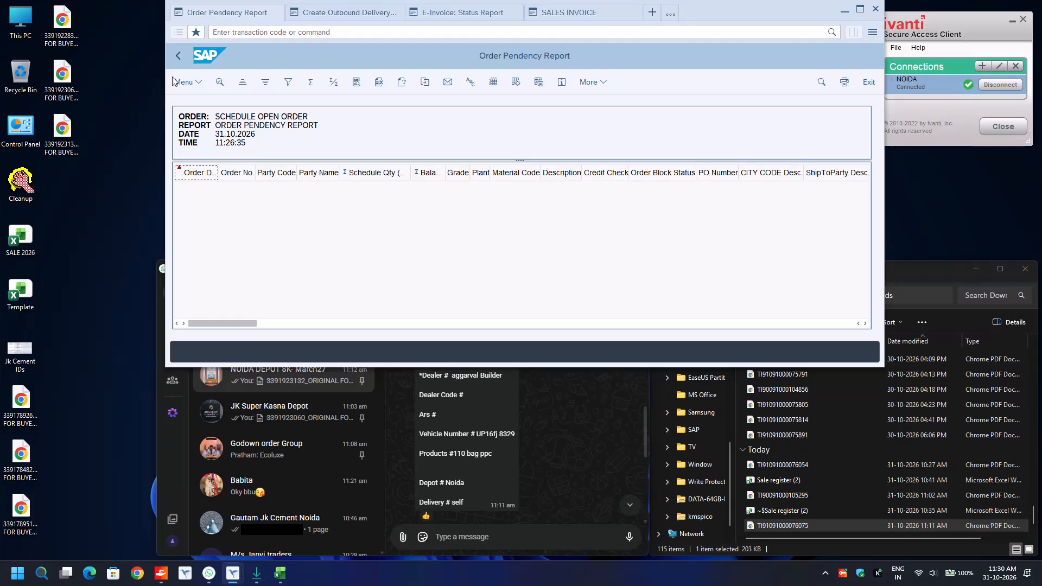
# Rerun the Order Pendency Report for document dates 30.10.2026 to 31.10.2026 to check again for open orders.
pyautogui.click(175, 54)
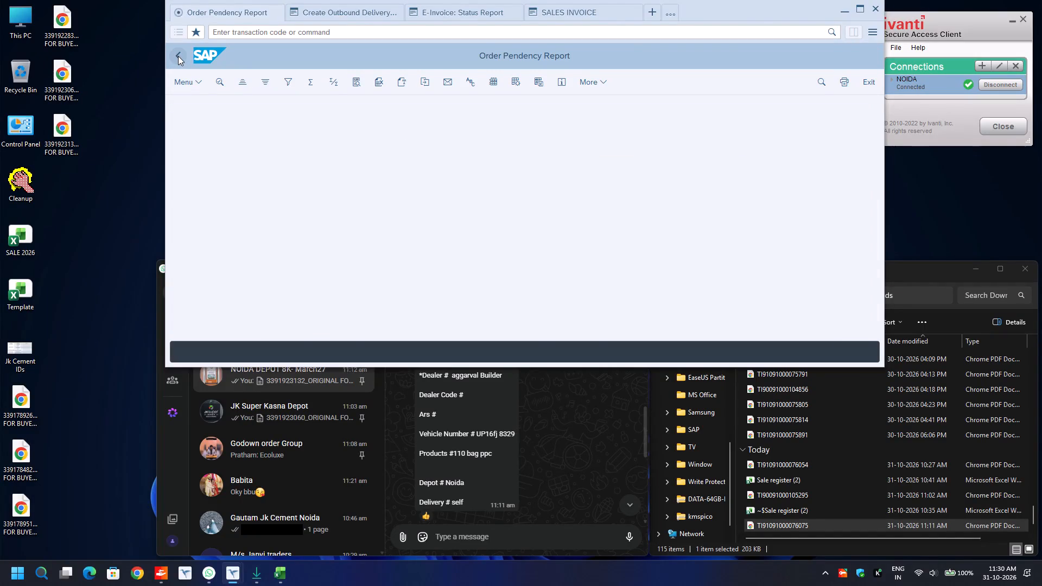
pyautogui.press('F8')
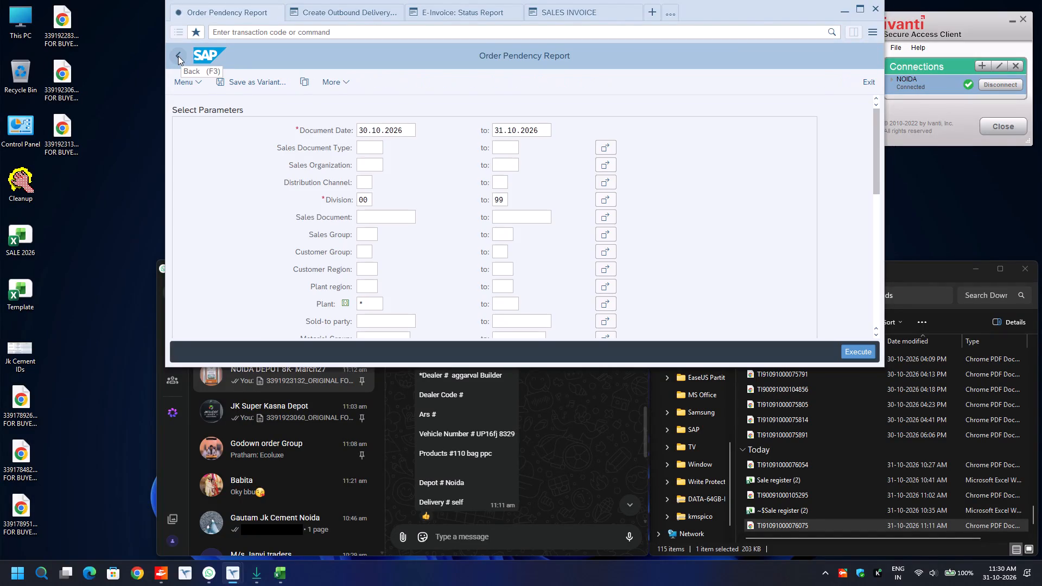
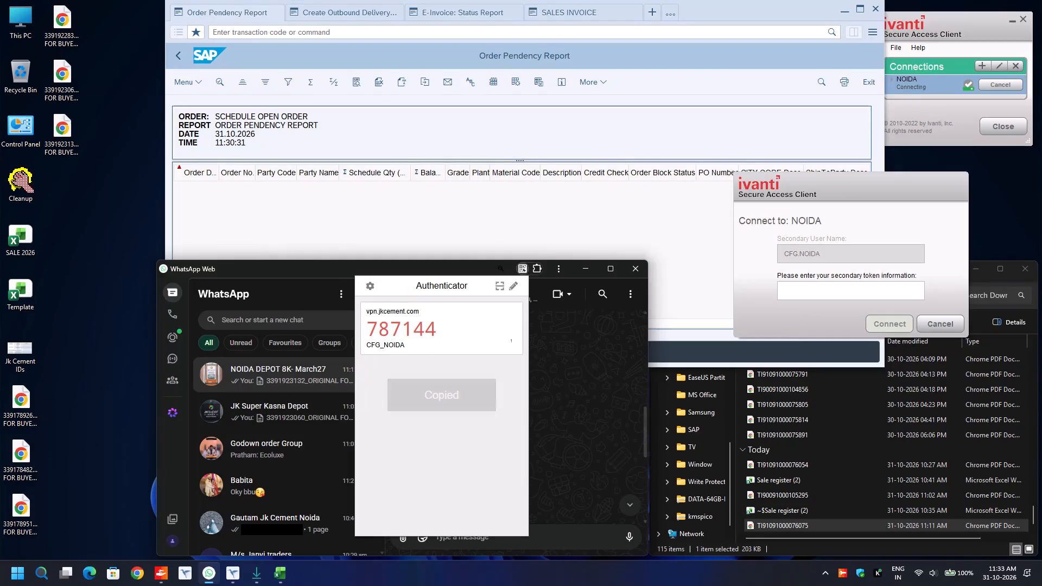
# Enter the copied authenticator token in the secondary token prompt of the NOIDA VPN connection.
pyautogui.click(819, 289)
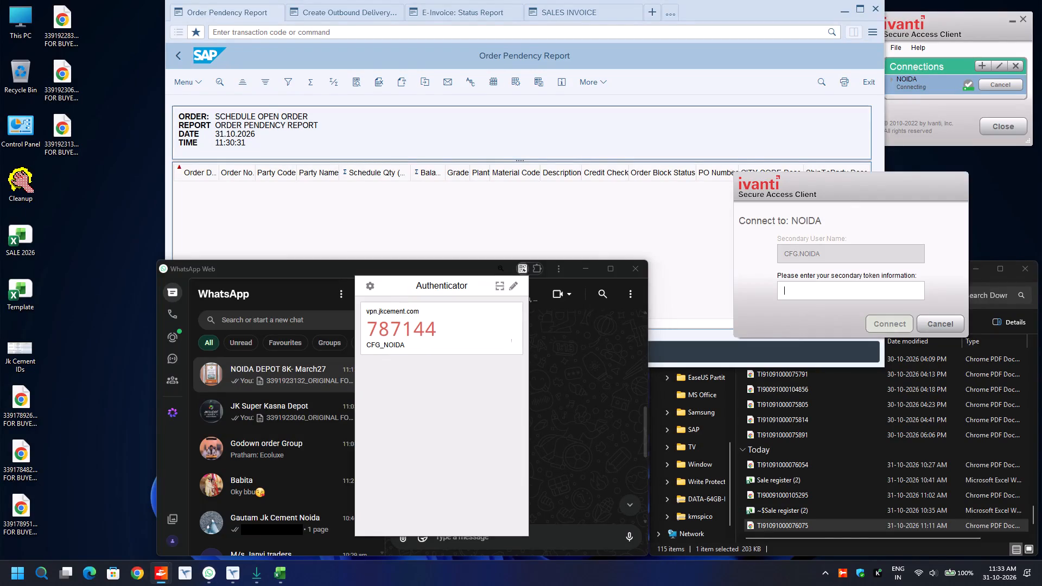
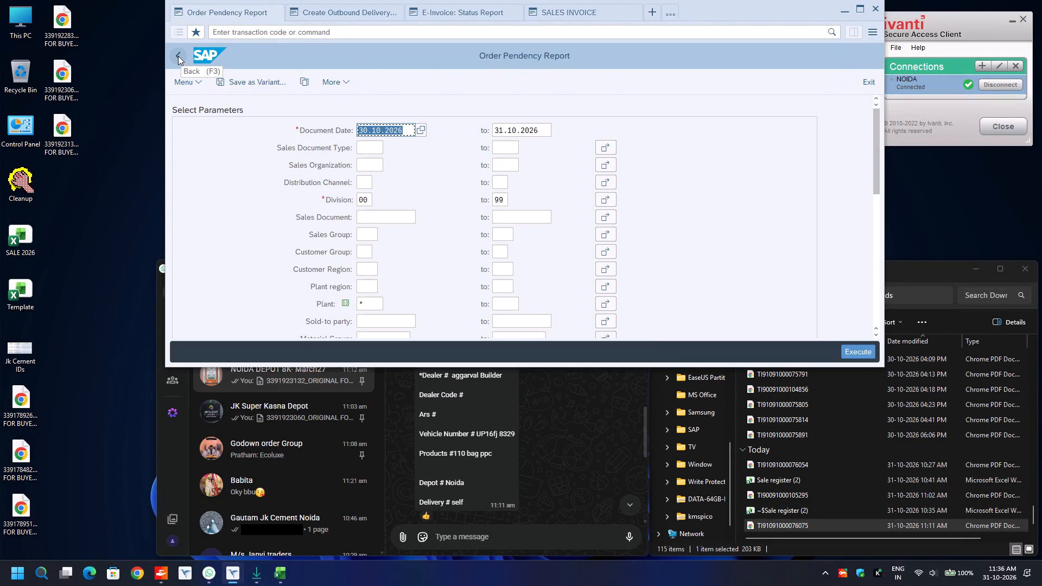
# Run the Order Pendency Report three times for 30.10.2026 to 31.10.2026 to check for open orders, returning to its selection parameters each time.
pyautogui.press('F8')
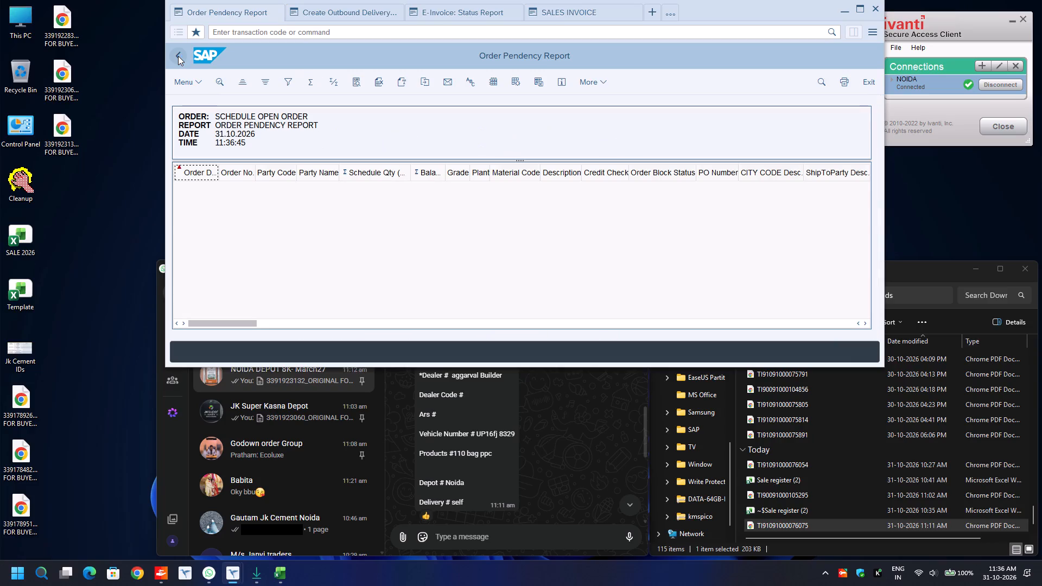
pyautogui.click(178, 56)
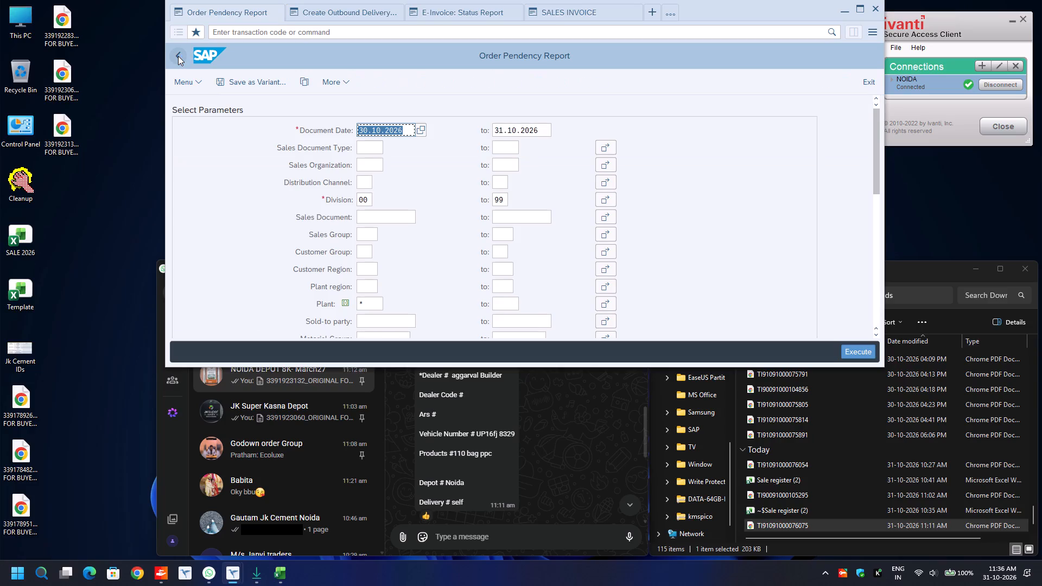
pyautogui.press('F8')
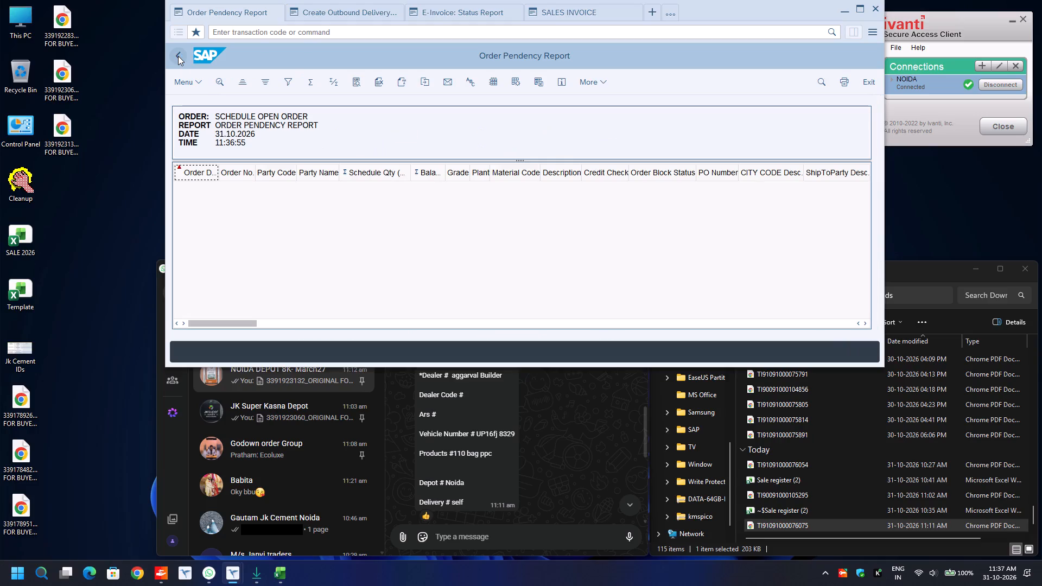
pyautogui.click(178, 56)
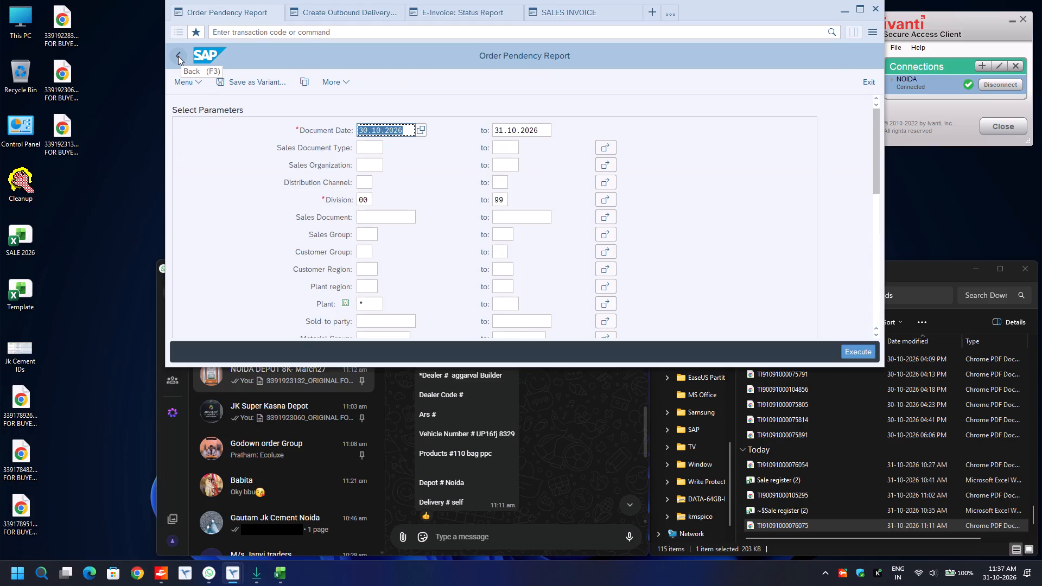
pyautogui.press('F8')
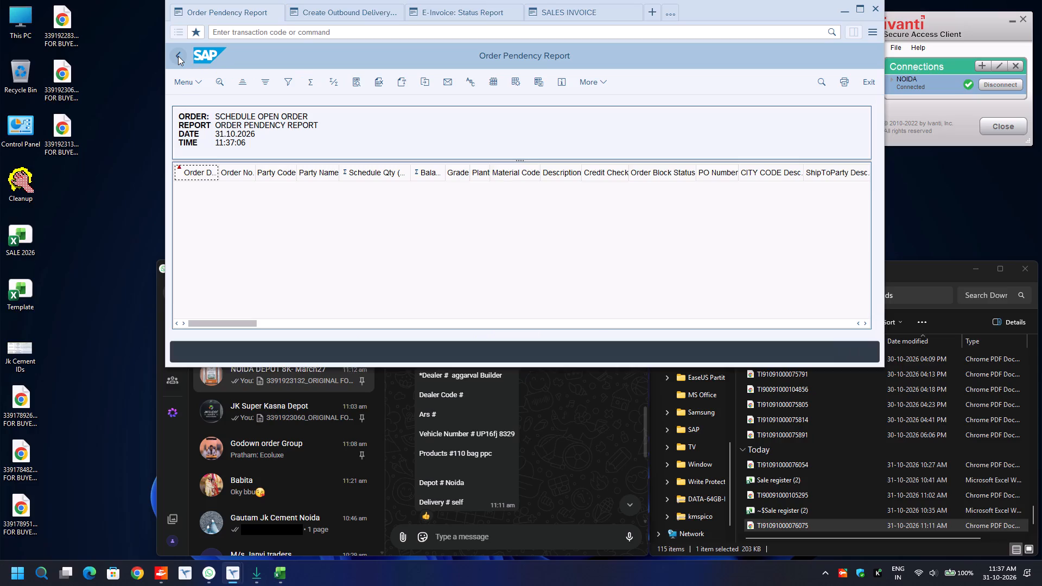
pyautogui.click(178, 56)
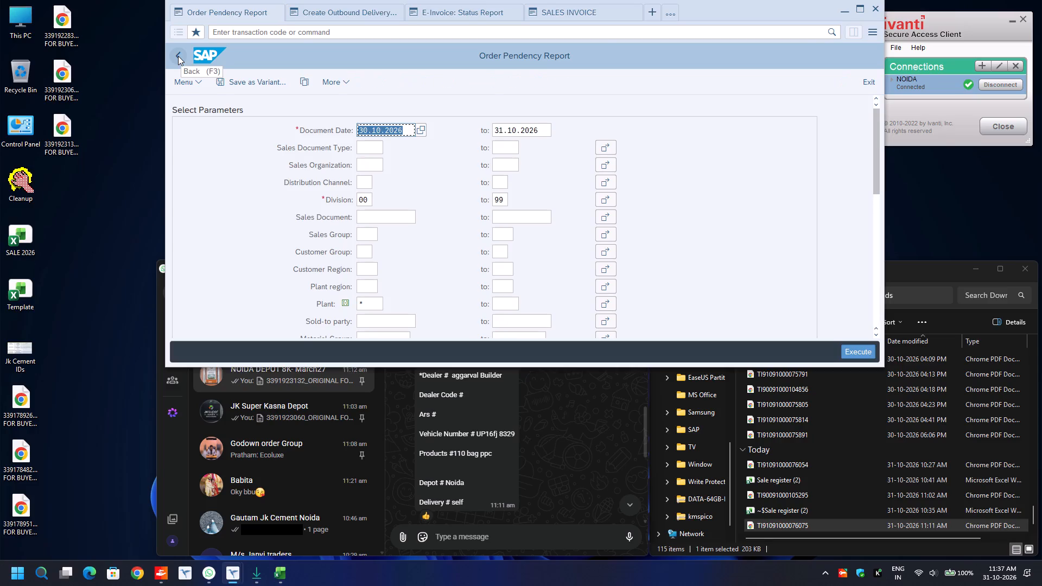
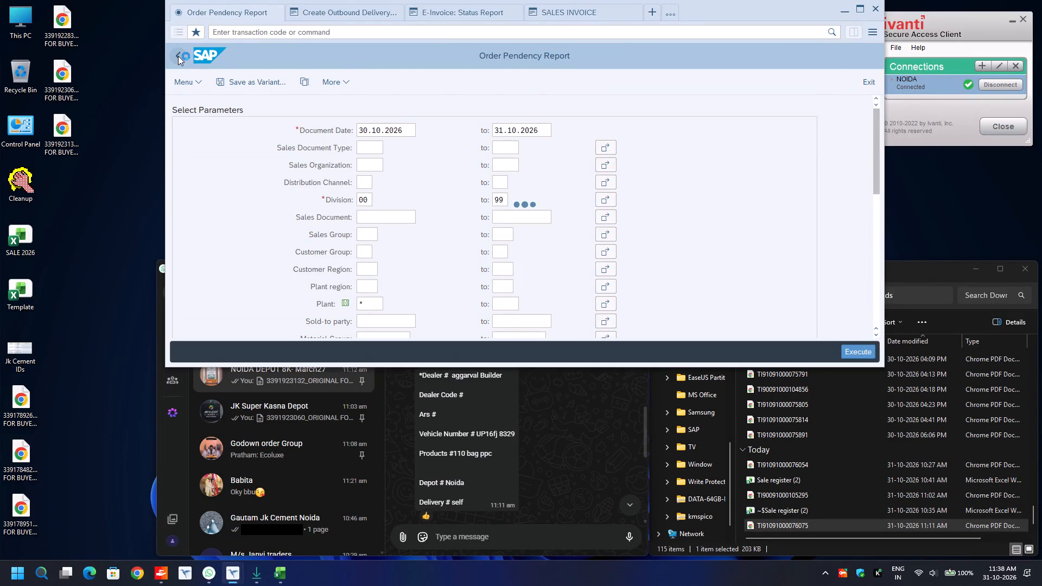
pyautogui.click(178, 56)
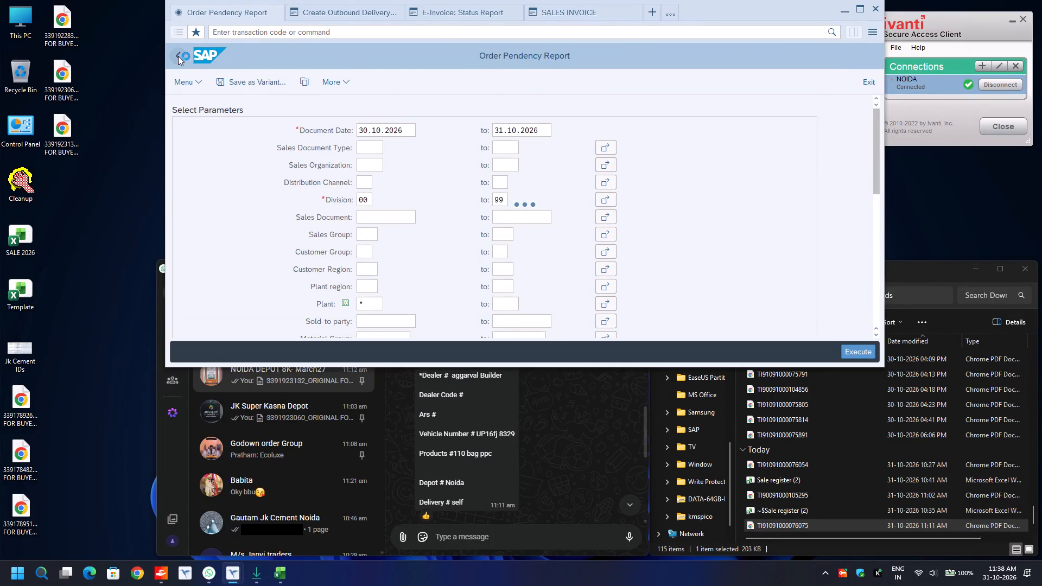
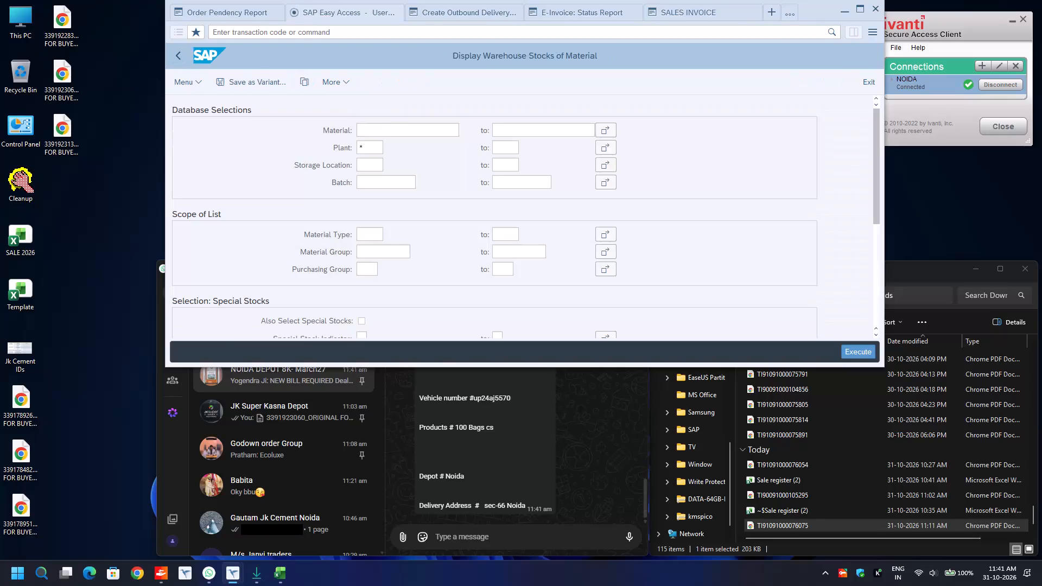
# Run the warehouse stock list for plants 1071, 1492 and 8068 and examine the stock of each cement material.
pyautogui.click(608, 144)
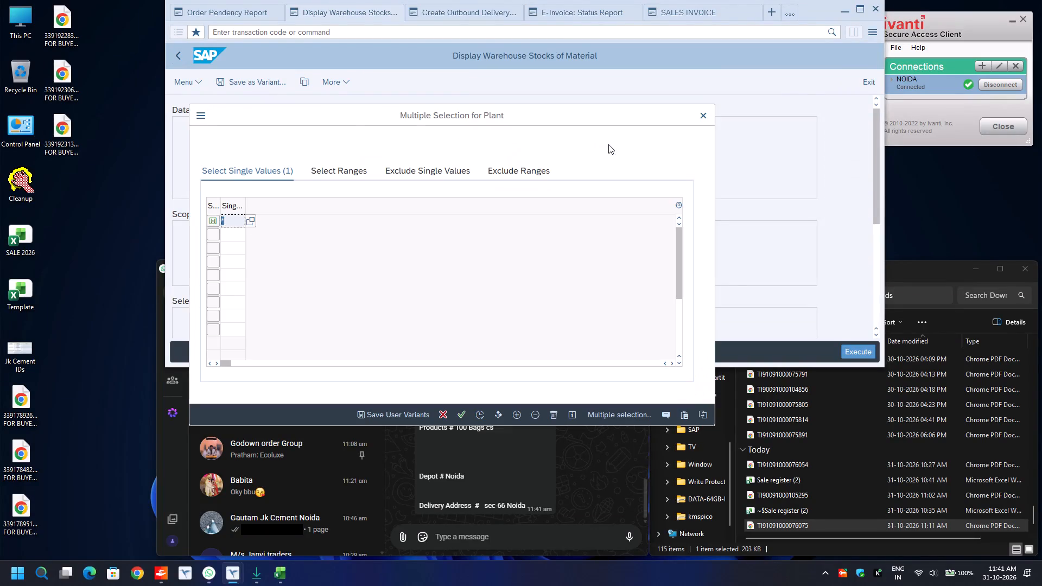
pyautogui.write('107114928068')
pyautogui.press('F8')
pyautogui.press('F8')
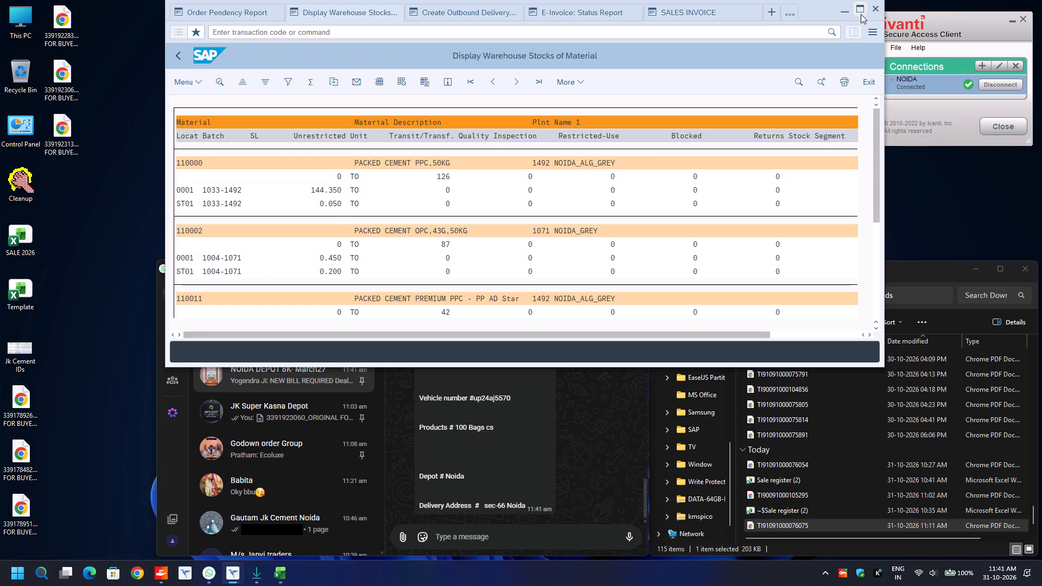
pyautogui.click(861, 14)
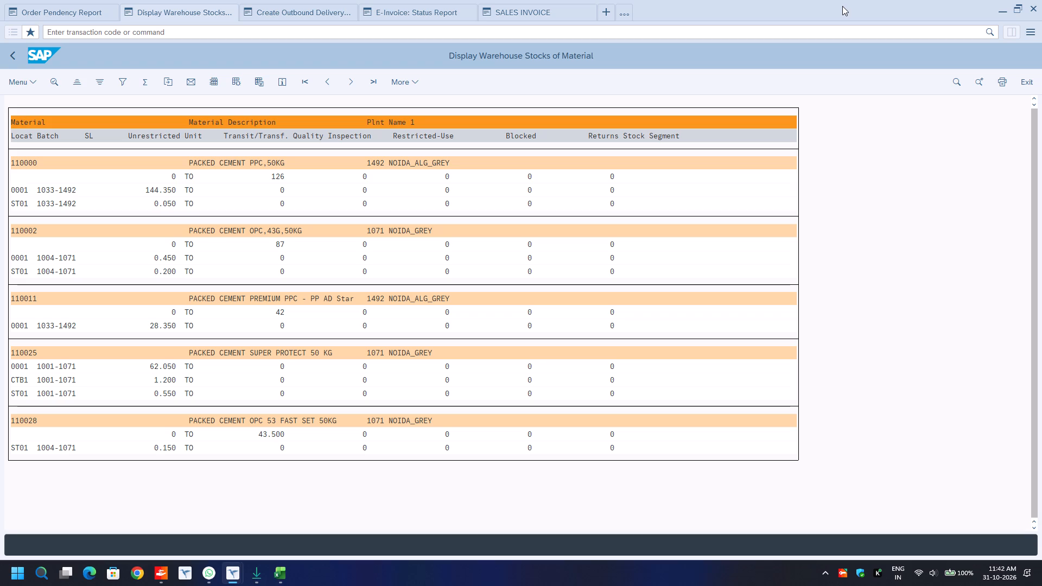
pyautogui.doubleClick(842, 6)
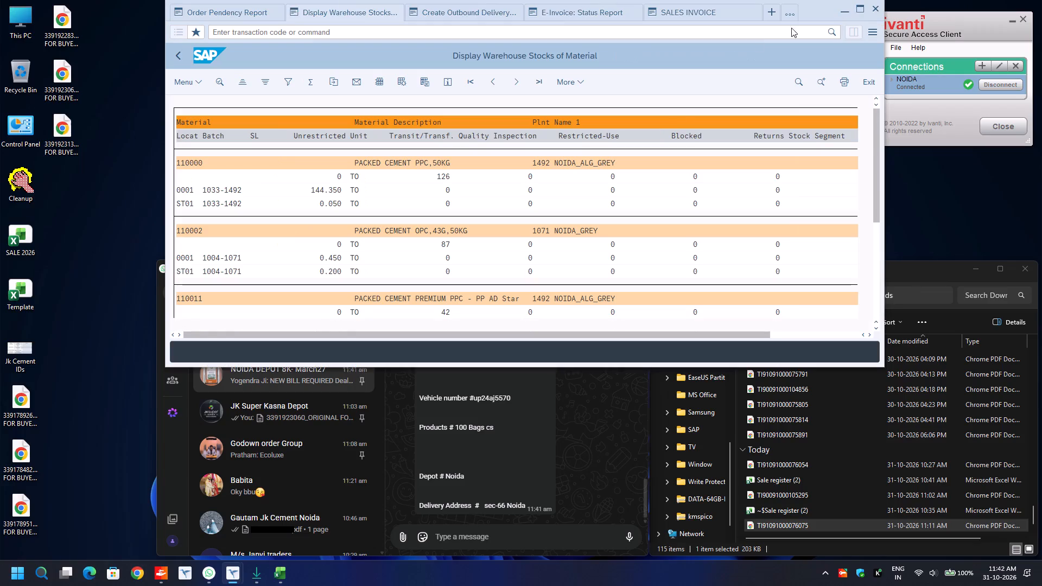
# Return from the Order Pendency Report's results to its selection parameters.
pyautogui.click(221, 10)
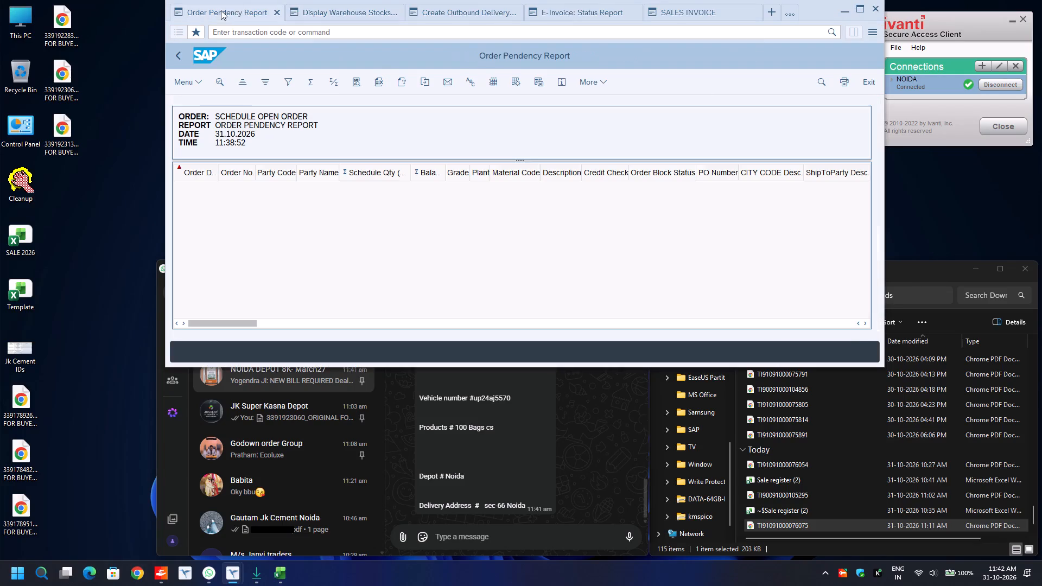
pyautogui.click(182, 54)
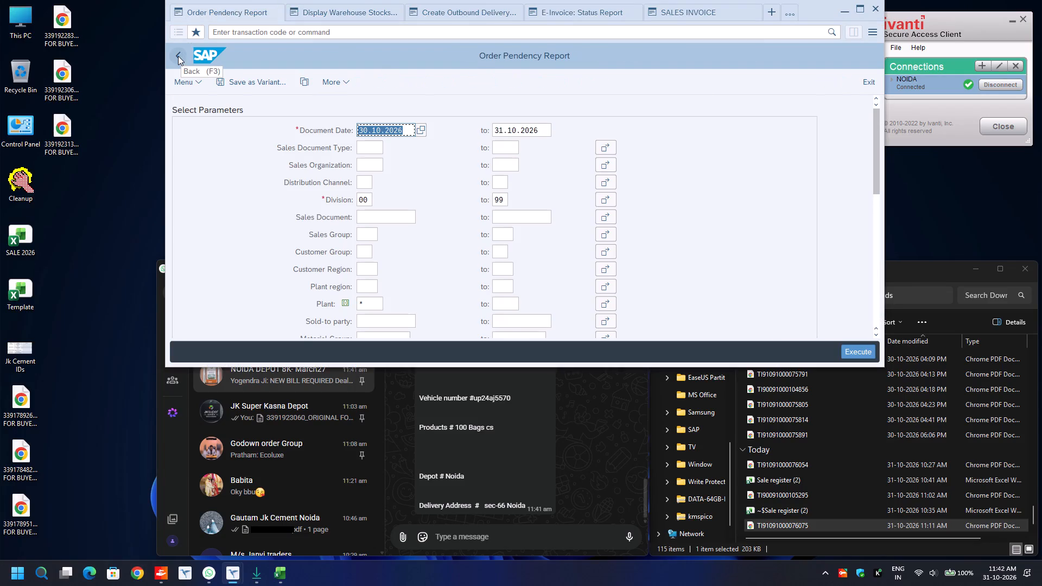
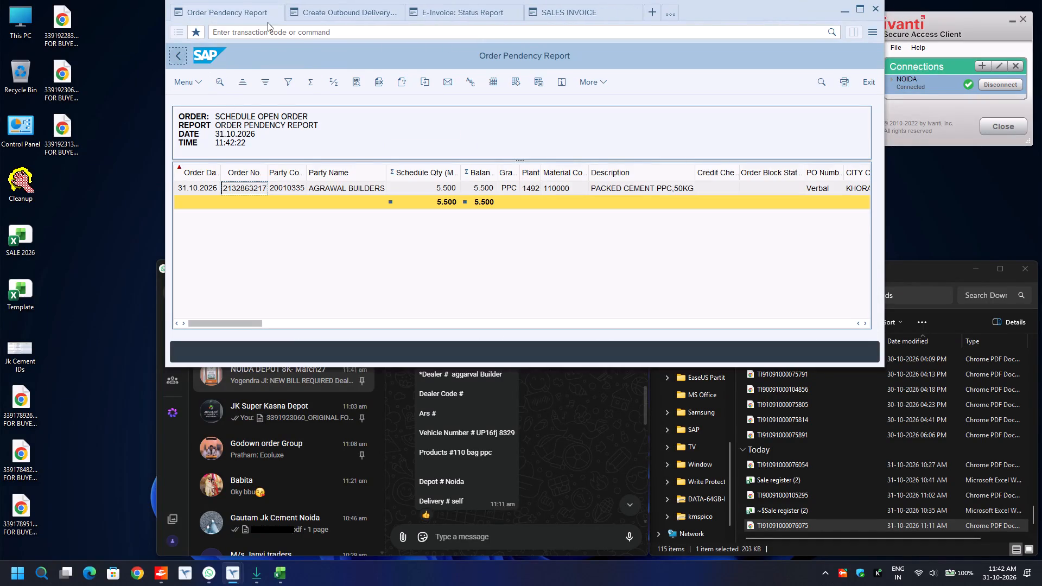
pyautogui.click(326, 9)
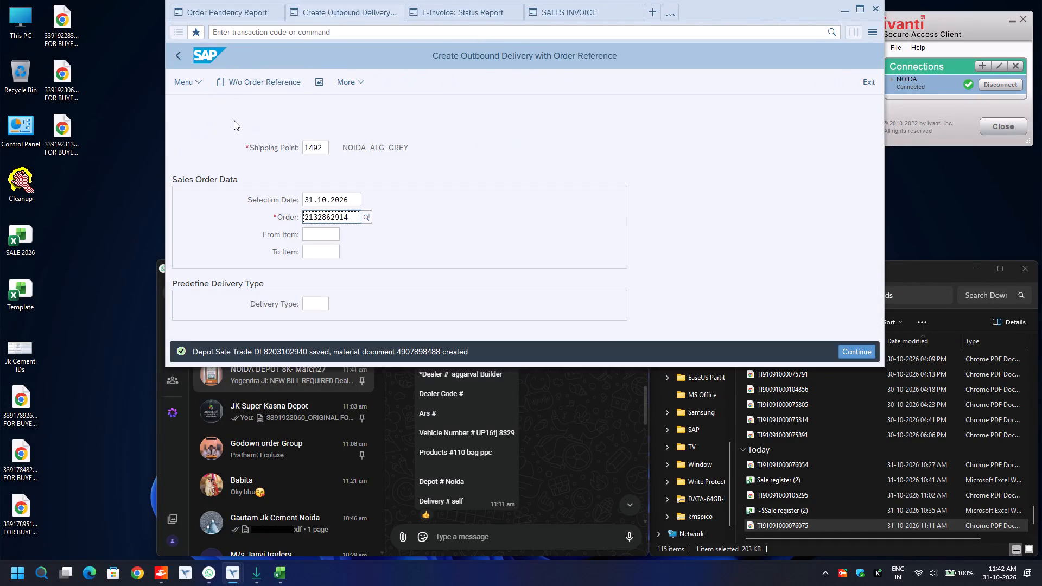
pyautogui.hotkey('ctrl', 'a')
pyautogui.hotkey('ctrl', 'v')
pyautogui.press('Return')
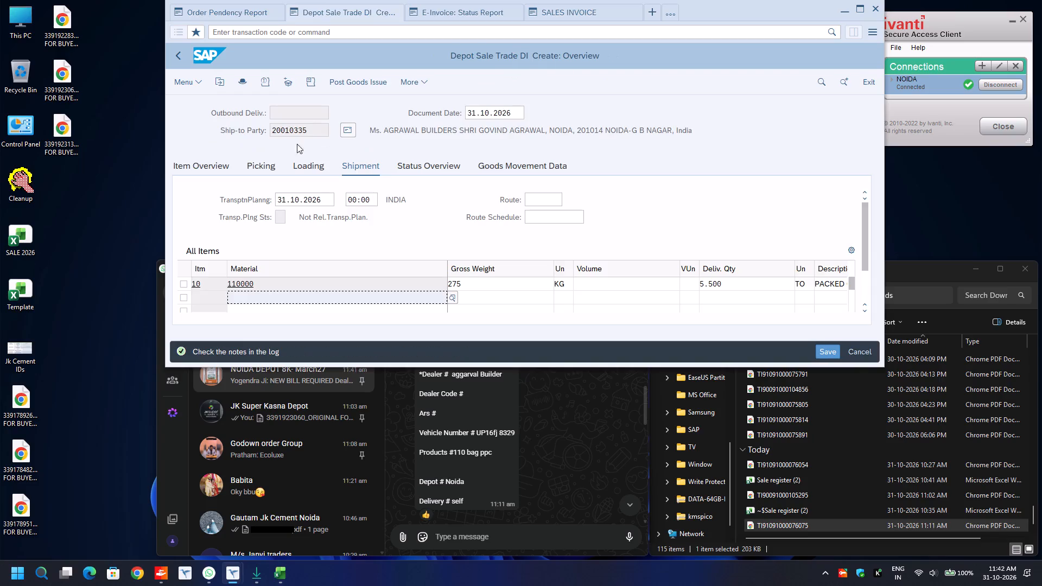
pyautogui.click(549, 200)
pyautogui.press('BackSpace')
pyautogui.press('Down')
pyautogui.press('Return')
# Enter picked quantity 5.500 and batch 1033-1492 for material 110000 in the delivery's picking data.
pyautogui.click(256, 167)
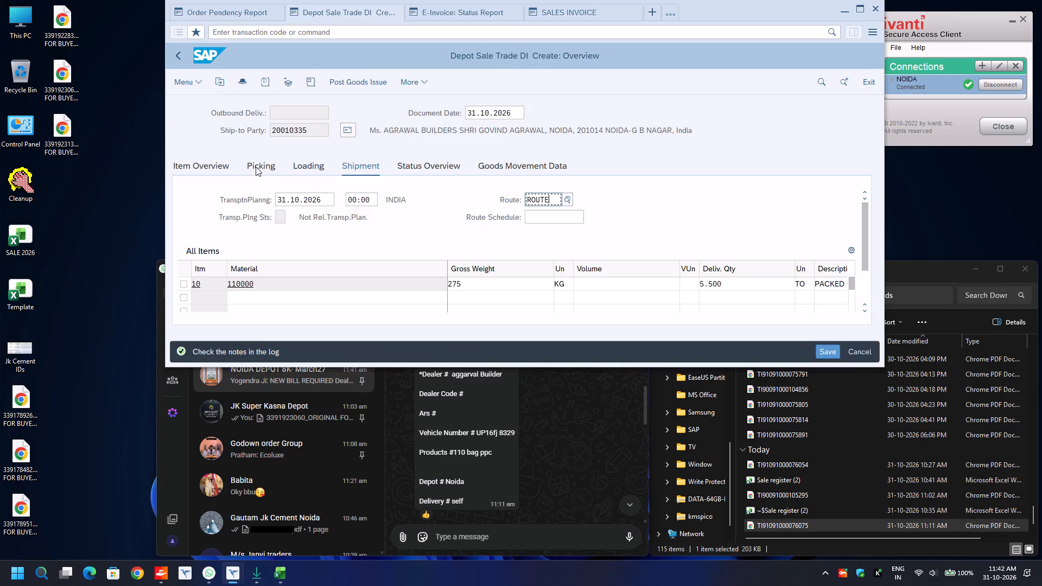
pyautogui.click(741, 281)
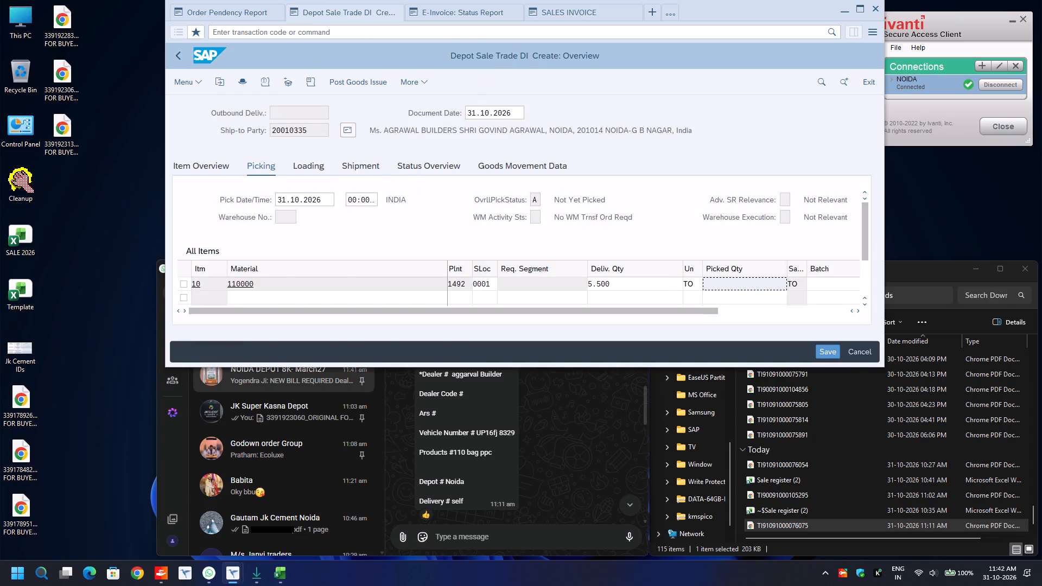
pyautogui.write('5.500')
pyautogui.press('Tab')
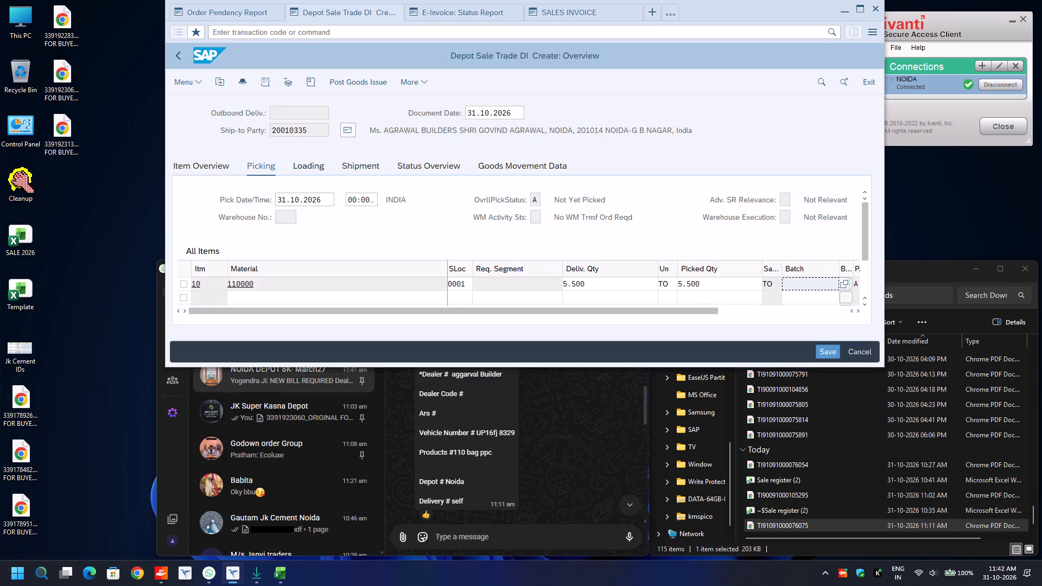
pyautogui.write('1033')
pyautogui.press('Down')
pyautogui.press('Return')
# In the delivery header's additional data, set the transport mode to ROAD and fill in the Road Transporter1 factory code from its saved entry.
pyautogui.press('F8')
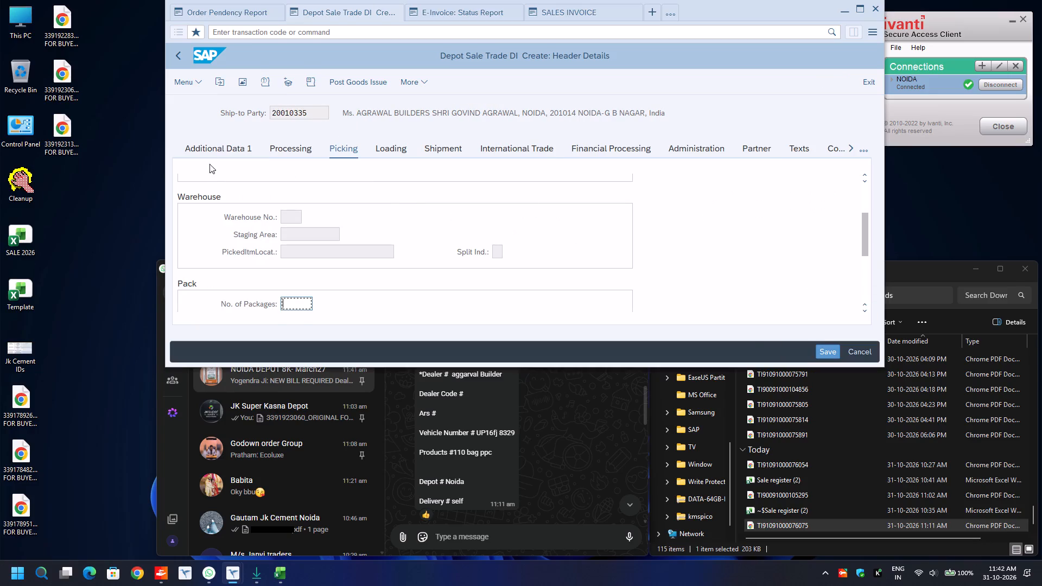
pyautogui.click(205, 150)
pyautogui.click(376, 203)
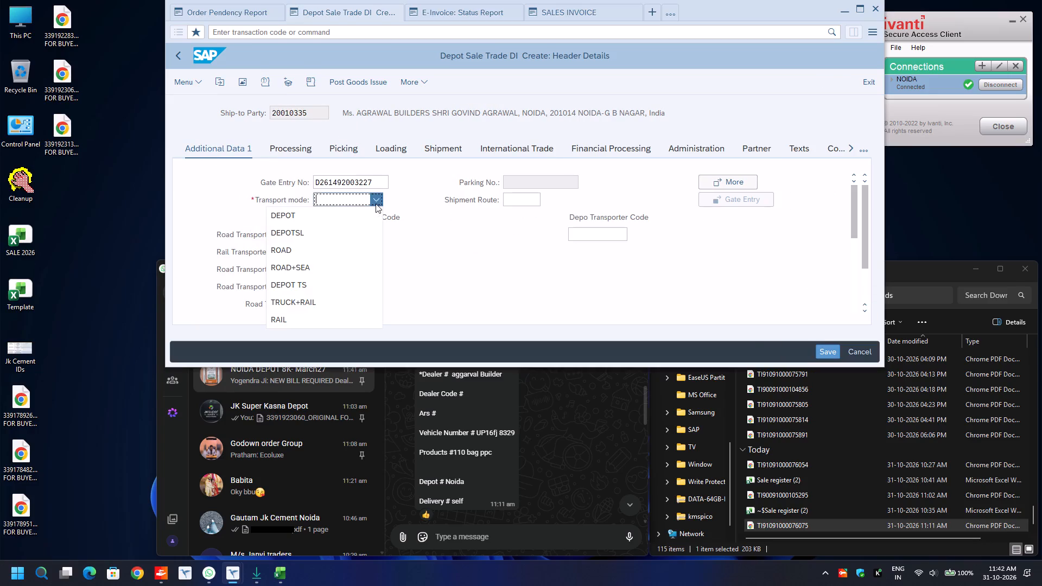
pyautogui.click(332, 258)
pyautogui.click(352, 233)
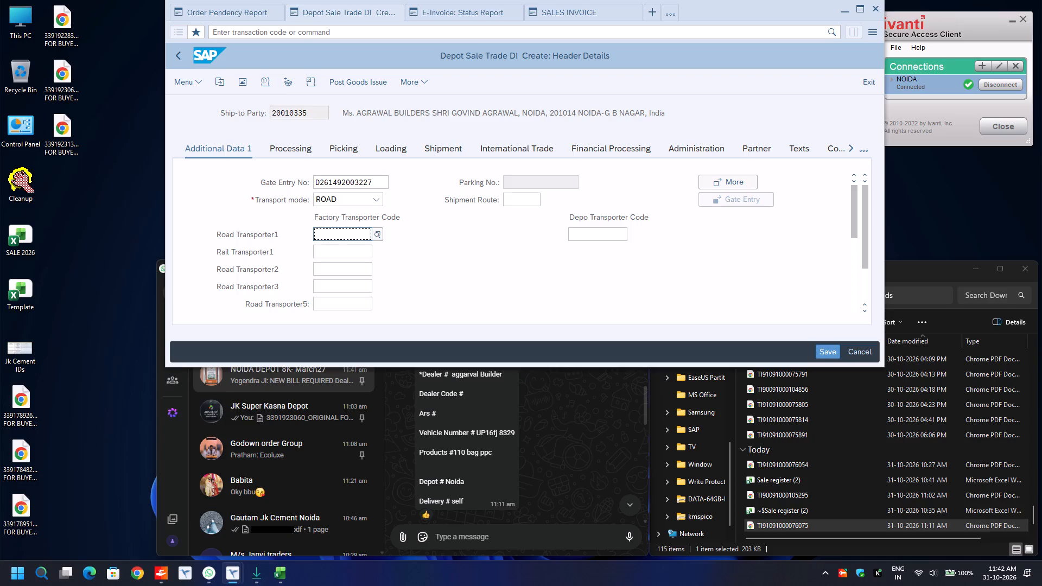
pyautogui.press('BackSpace')
pyautogui.press('Down')
pyautogui.press('Return')
pyautogui.press('Return')
# Set the e-way bill transport mode to Road and the distance to 30.
pyautogui.write('ro')
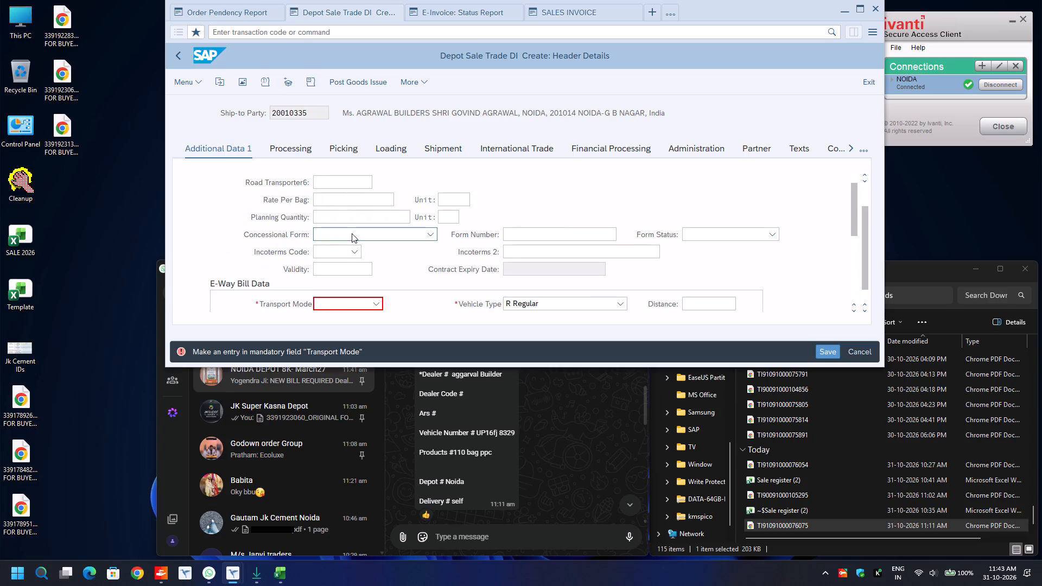
pyautogui.press('Tab')
pyautogui.press('Tab')
pyautogui.press('BackSpace')
pyautogui.press('Down')
pyautogui.press('Return')
pyautogui.press('Down')
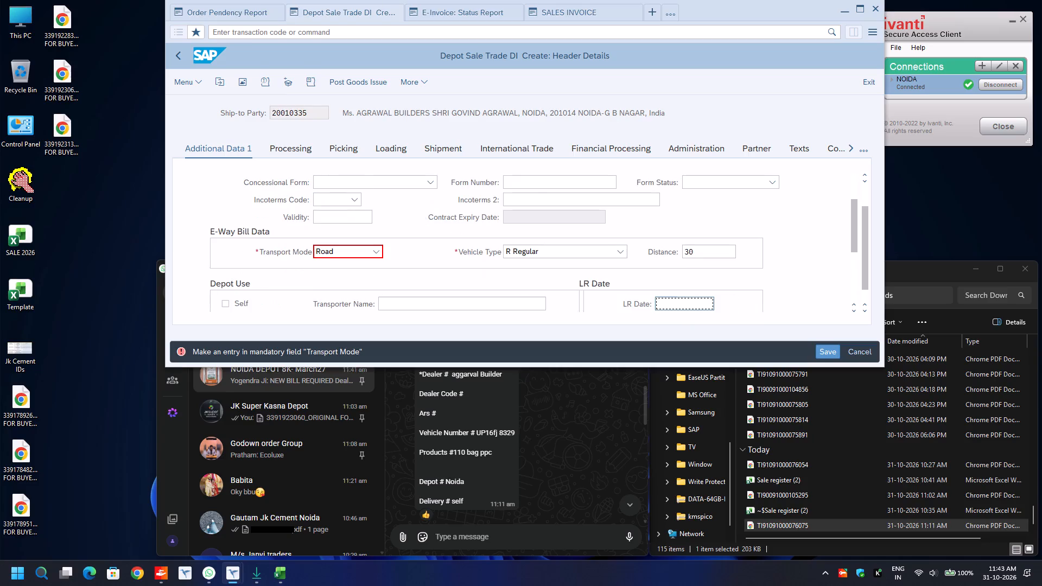
pyautogui.press('Down')
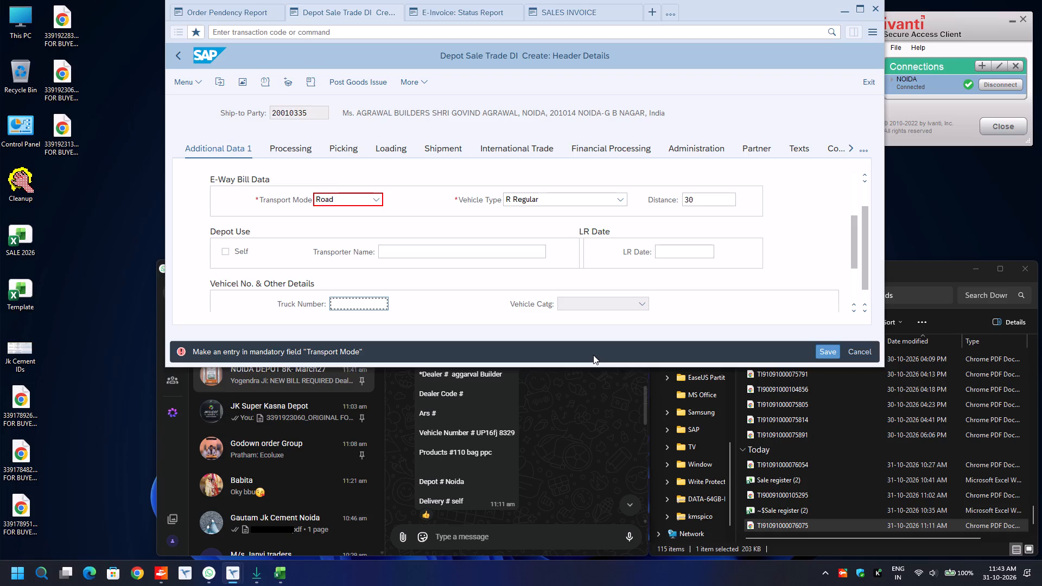
pyautogui.write('UP16')
pyautogui.press('f')
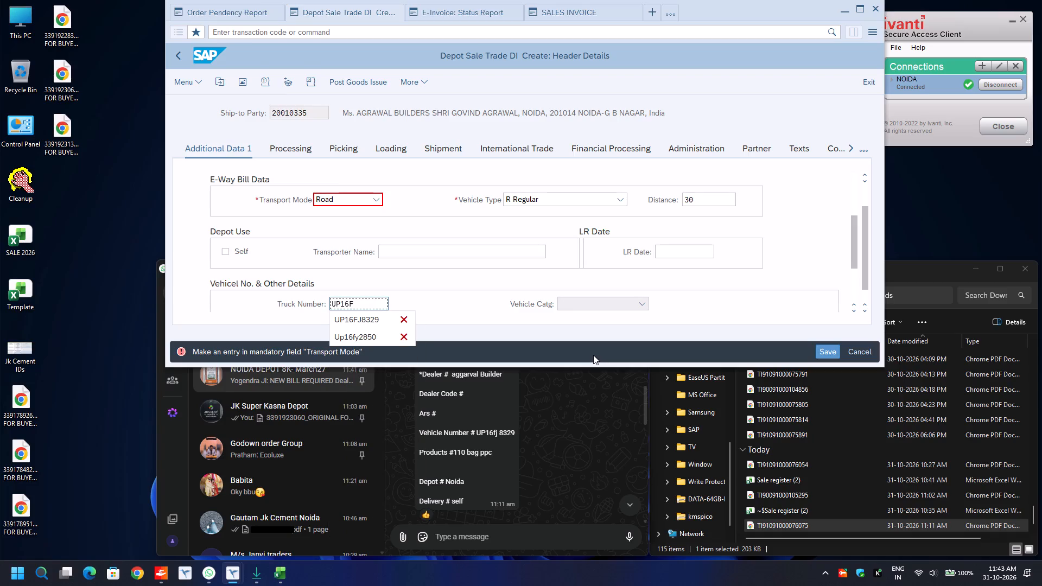
pyautogui.press('Down')
pyautogui.press('Return')
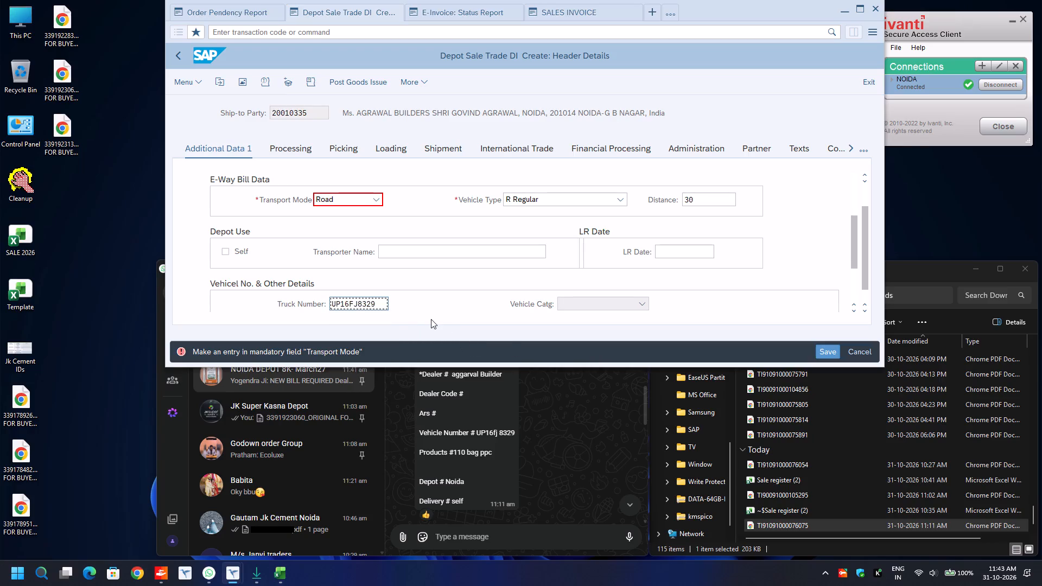
pyautogui.press('Tab')
pyautogui.press('Tab')
pyautogui.press('BackSpace')
pyautogui.press('Down')
pyautogui.press('Return')
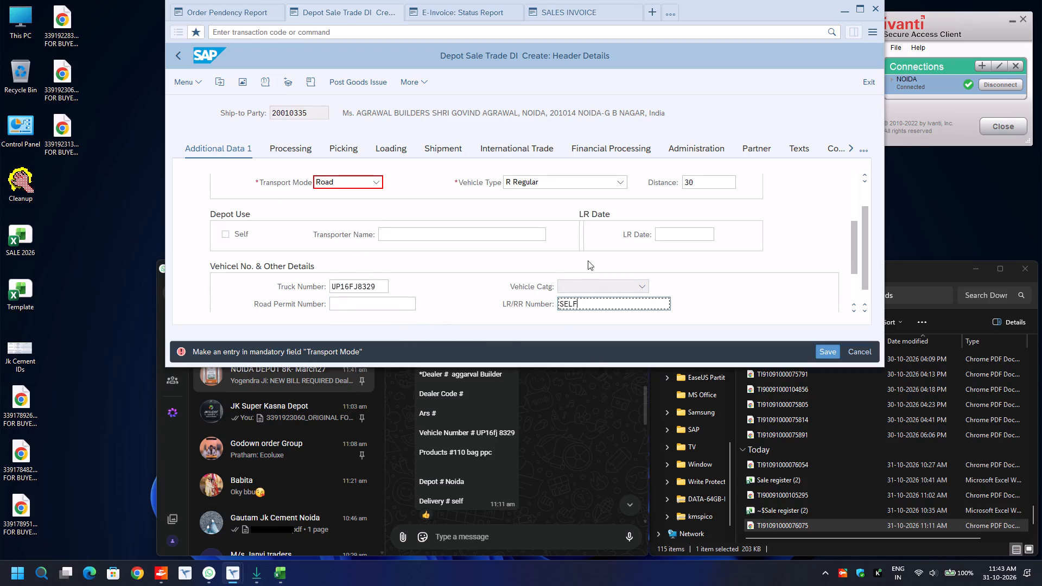
# Check the header's shipment data, return to the delivery overview and post the goods issue.
pyautogui.click(433, 148)
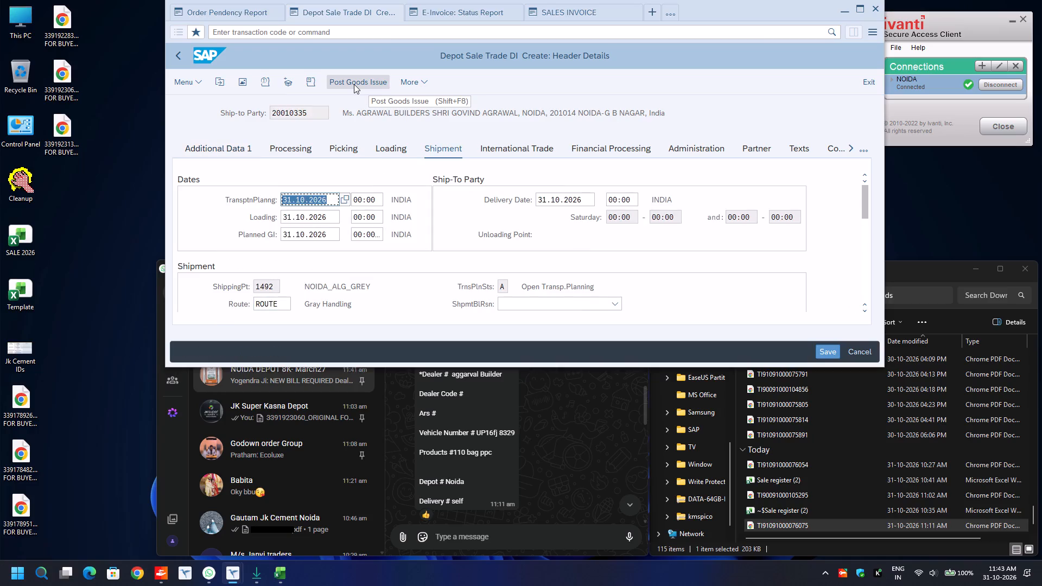
pyautogui.click(177, 54)
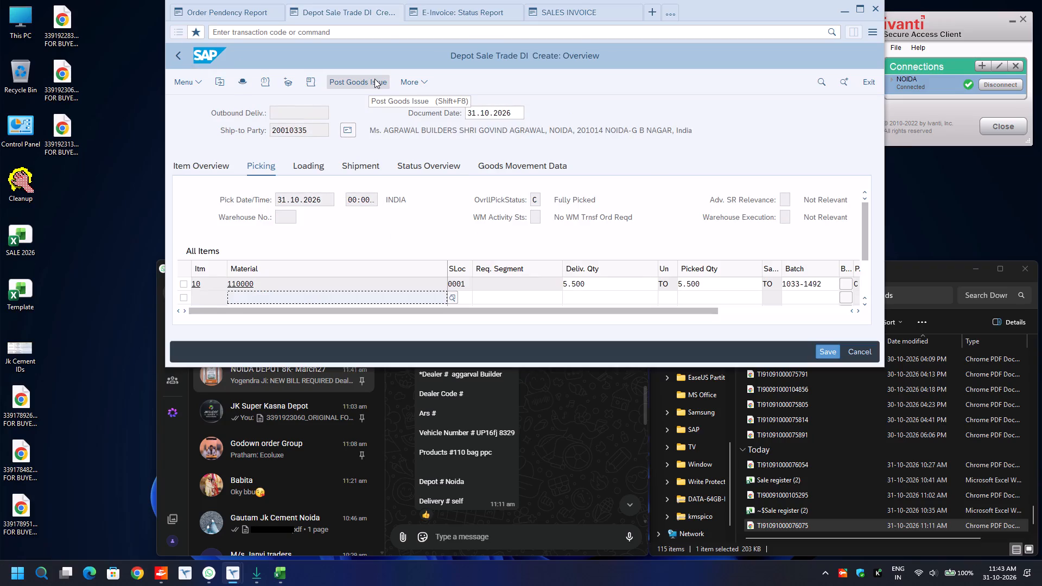
pyautogui.moveTo(374, 79); pyautogui.dragTo(358, 82)
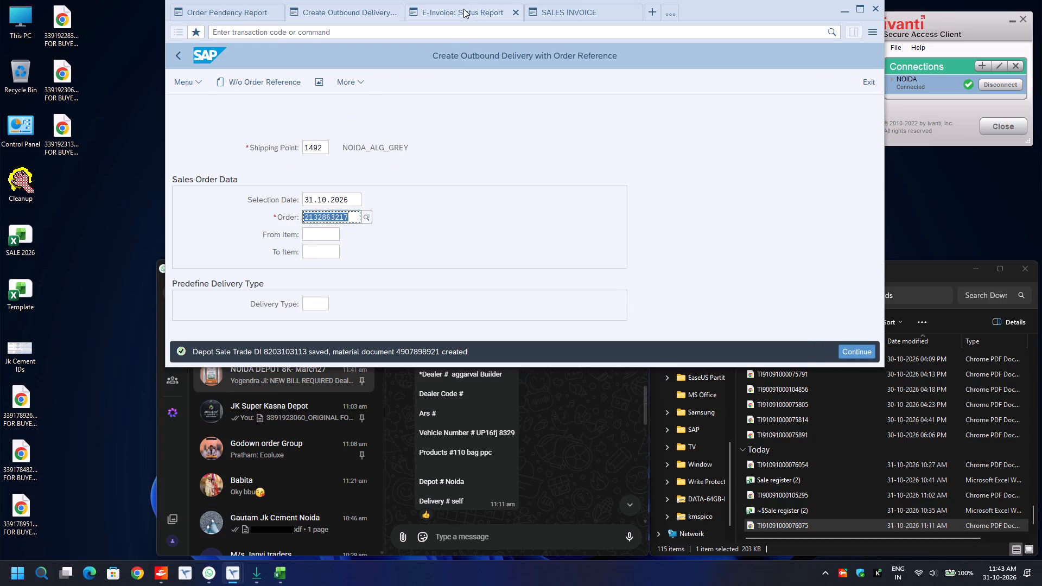
# Rerun the e-invoice status report for plant 1492 after reviewing its selection parameters in the e-Document Cockpit.
pyautogui.click(463, 9)
pyautogui.click(182, 56)
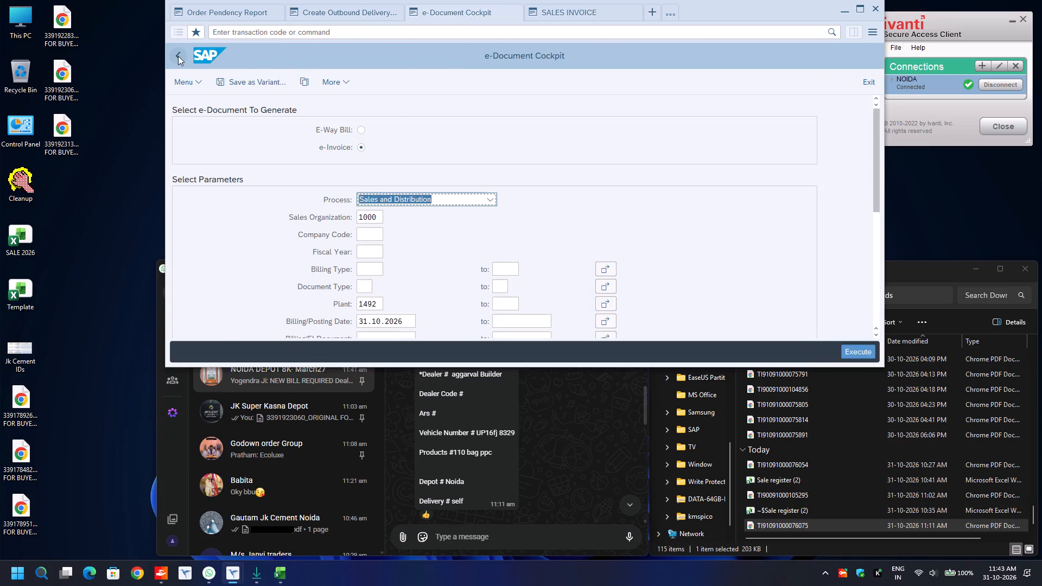
pyautogui.scroll(-4, 601, 213)
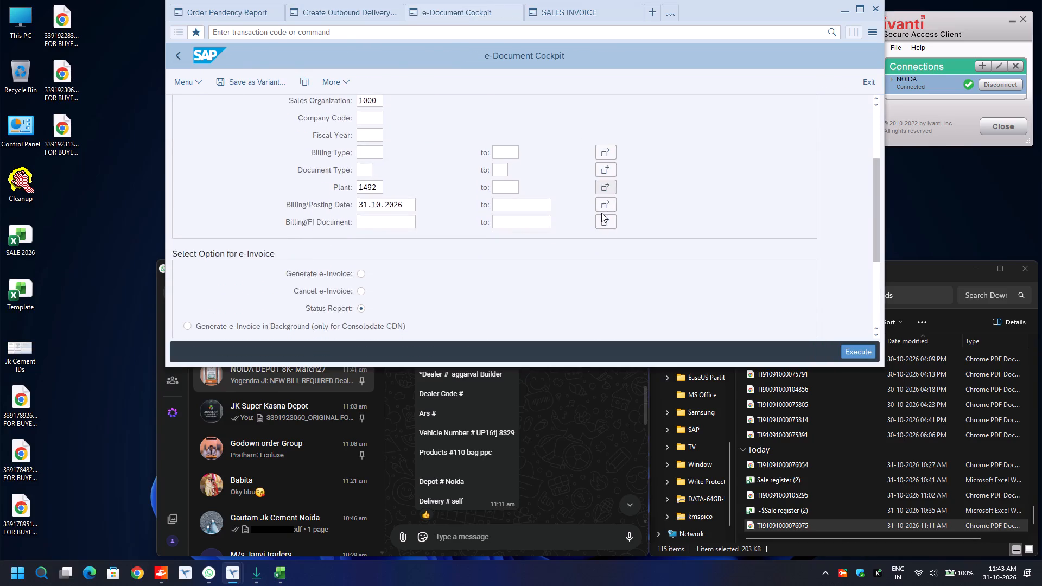
pyautogui.scroll(-7, 601, 213)
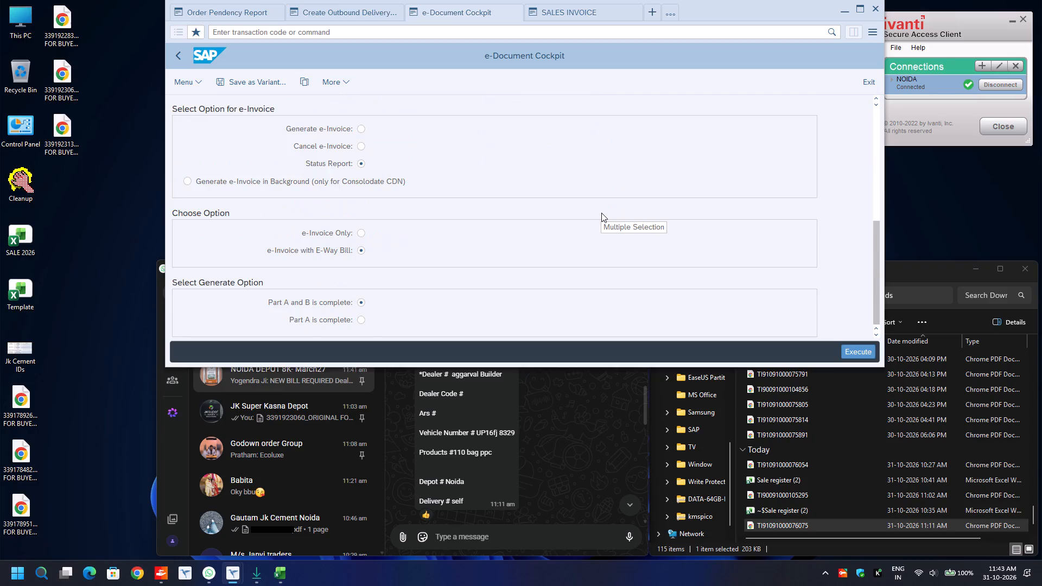
pyautogui.scroll(11, 601, 213)
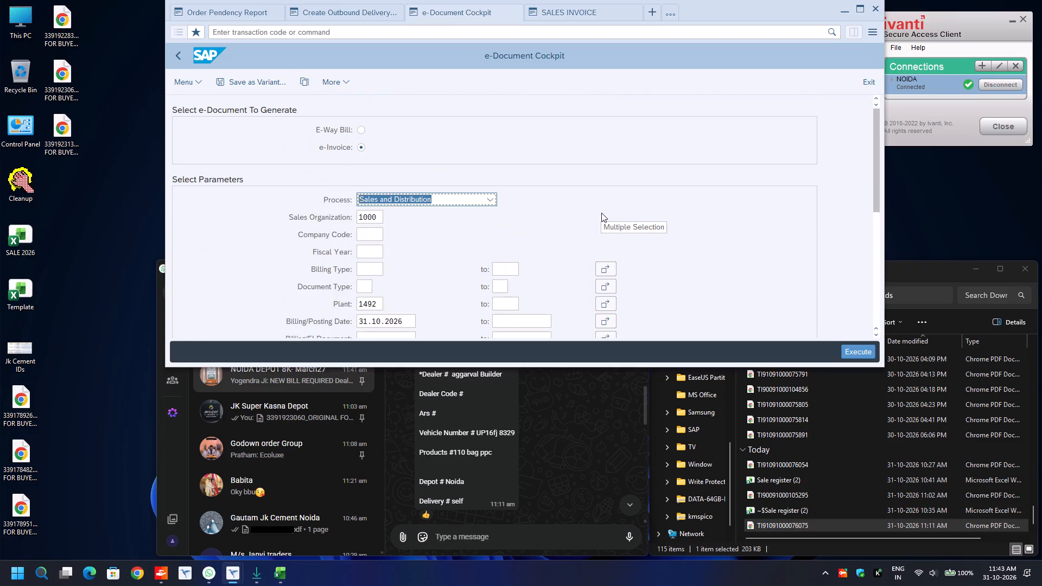
pyautogui.scroll(-4, 601, 213)
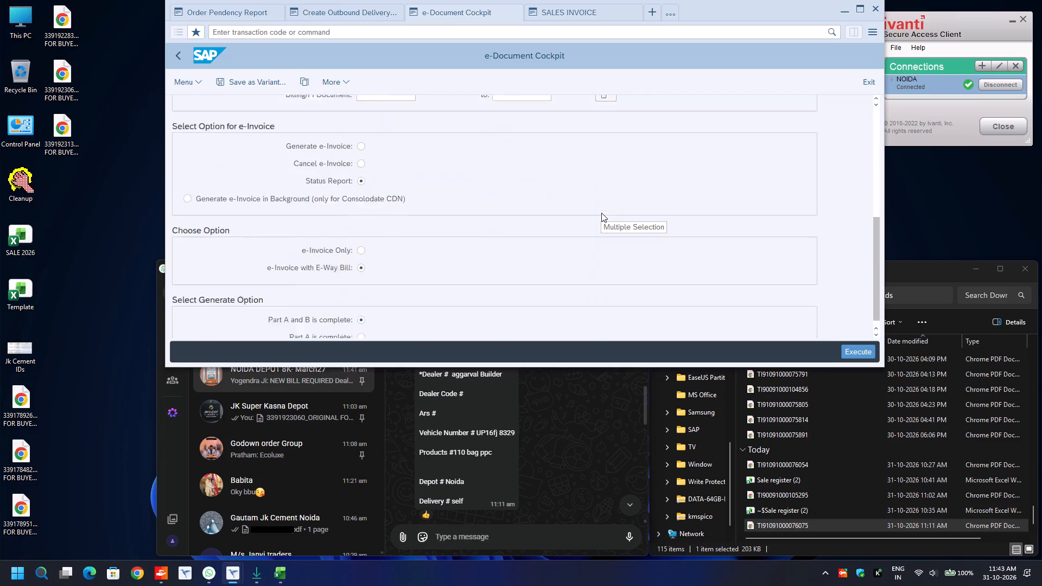
pyautogui.scroll(-1, 601, 213)
pyautogui.click(601, 213)
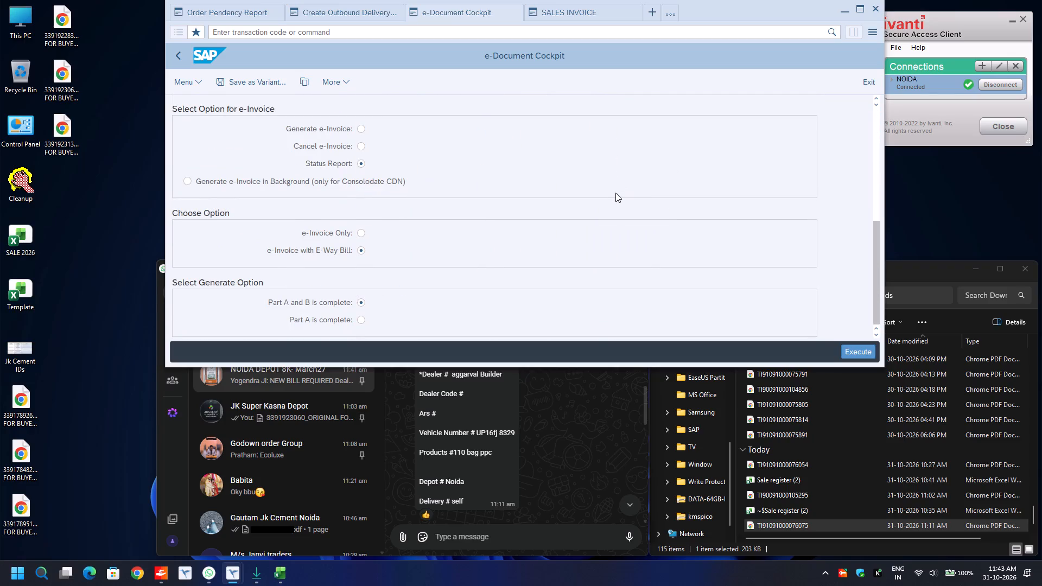
pyautogui.scroll(8, 606, 180)
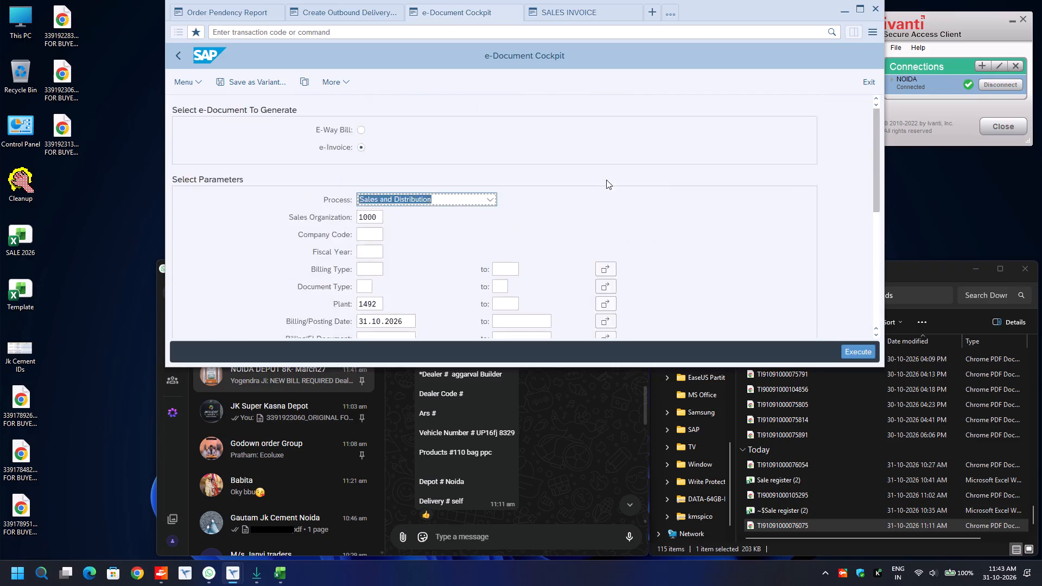
pyautogui.scroll(-11, 606, 180)
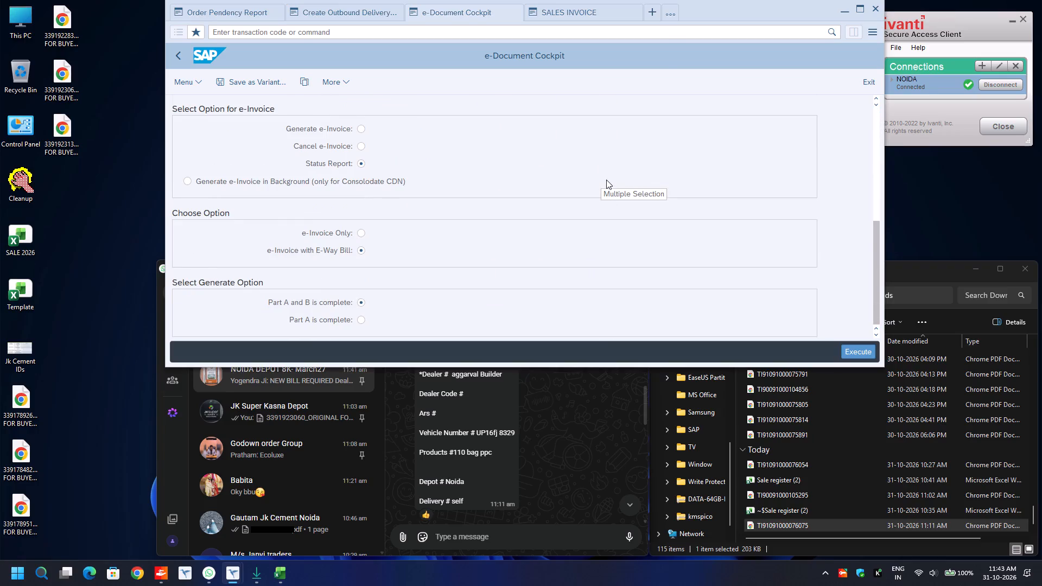
pyautogui.click(852, 348)
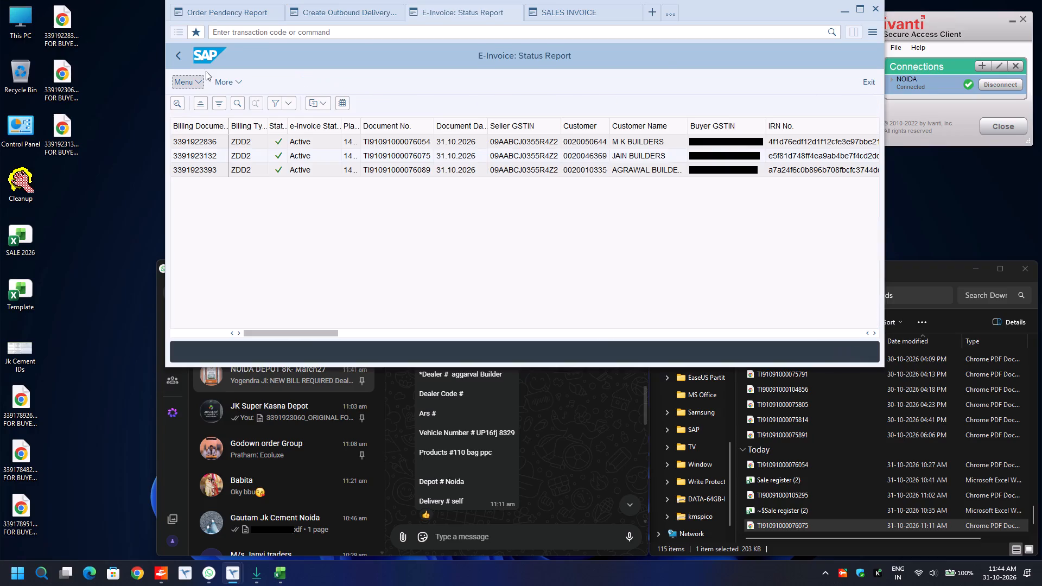
pyautogui.scroll(-5, 254, 194)
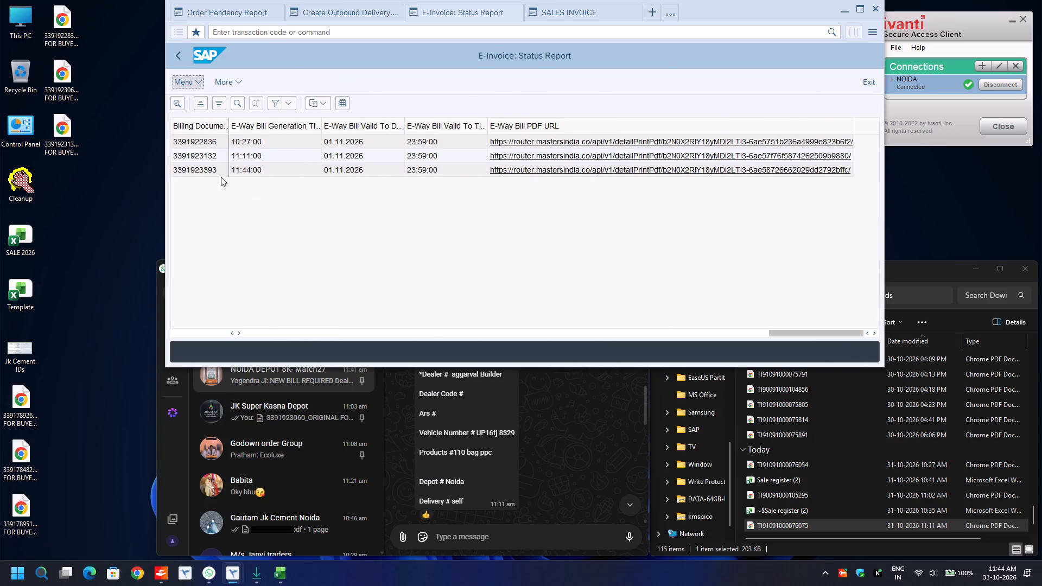
pyautogui.click(204, 170)
pyautogui.hotkey('ctrl', 'y')
pyautogui.hotkey('ctrl', 'c')
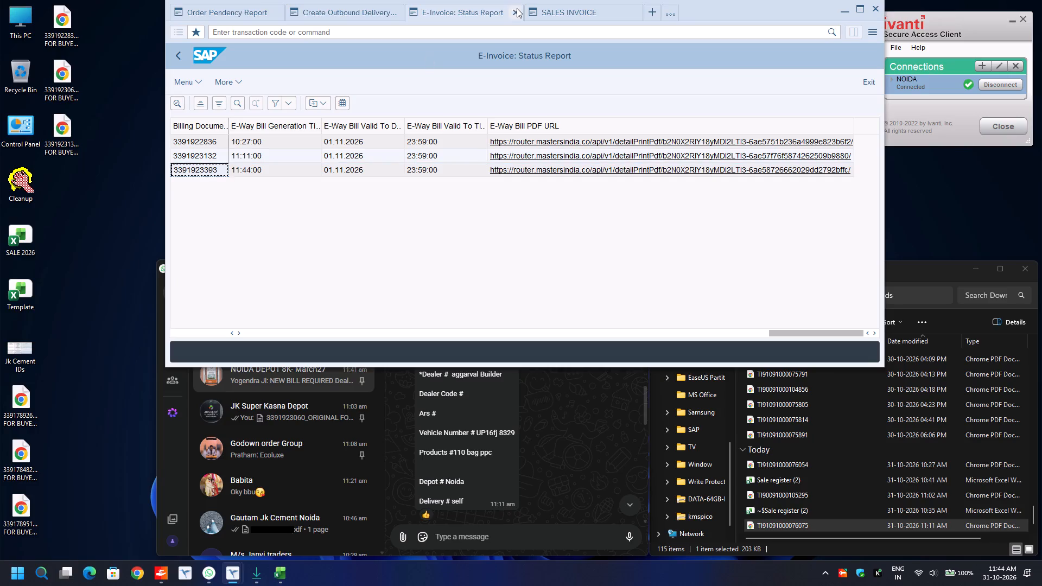
pyautogui.click(582, 14)
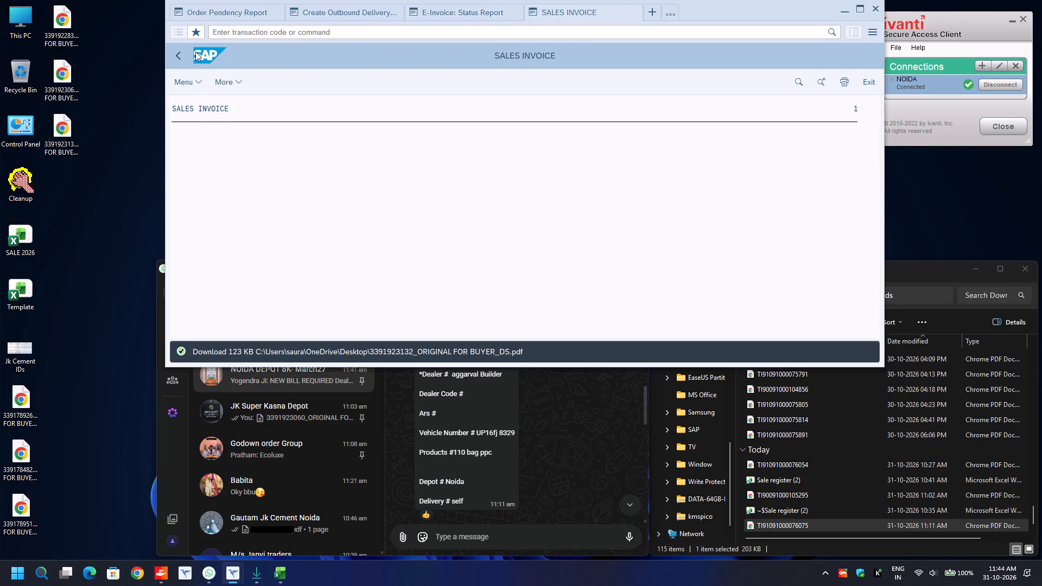
pyautogui.click(175, 56)
pyautogui.hotkey('ctrl', 'v')
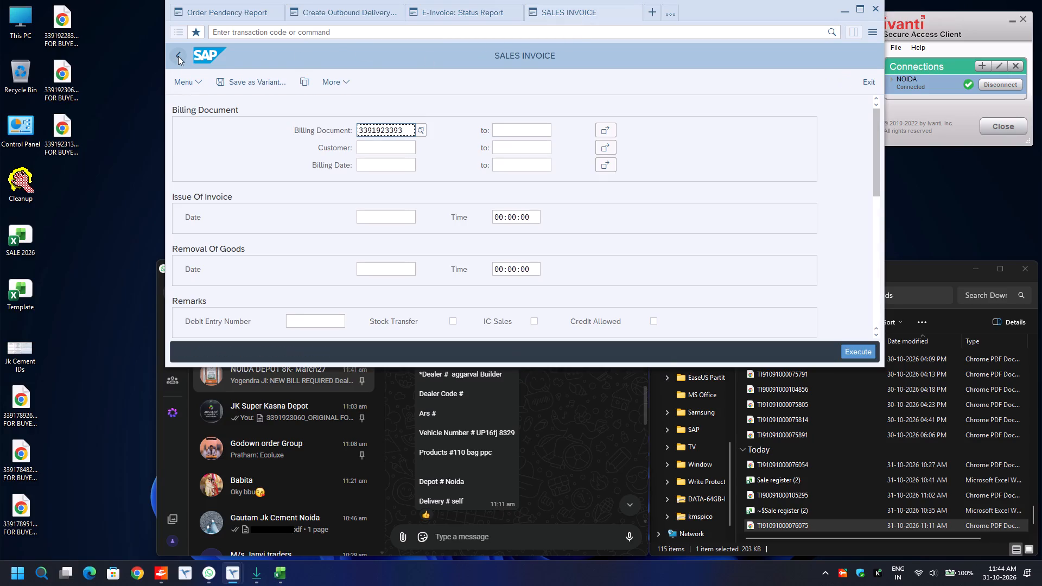
pyautogui.press('F8')
pyautogui.press('space')
pyautogui.press('Return')
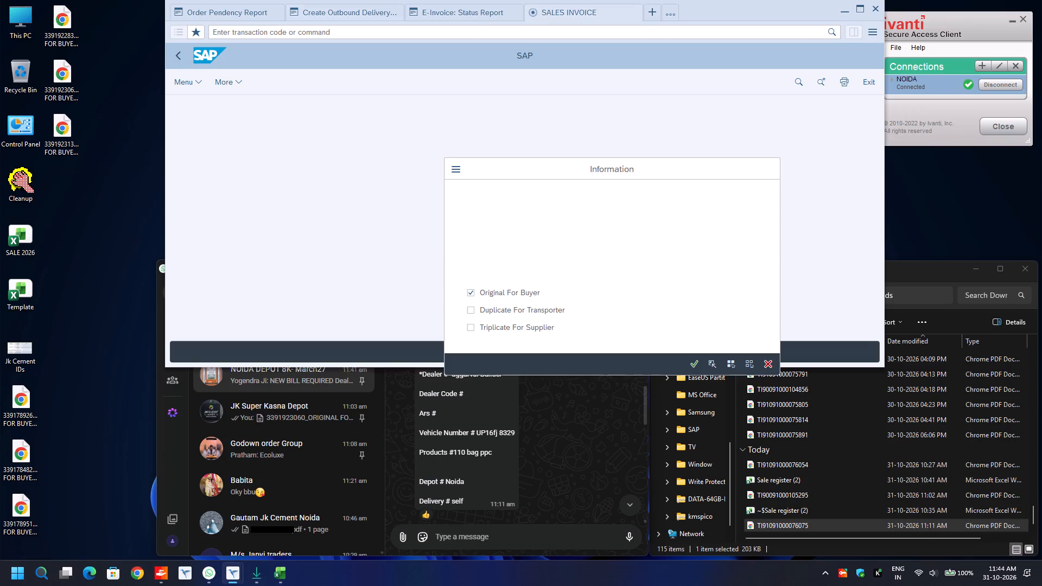
pyautogui.click(463, 12)
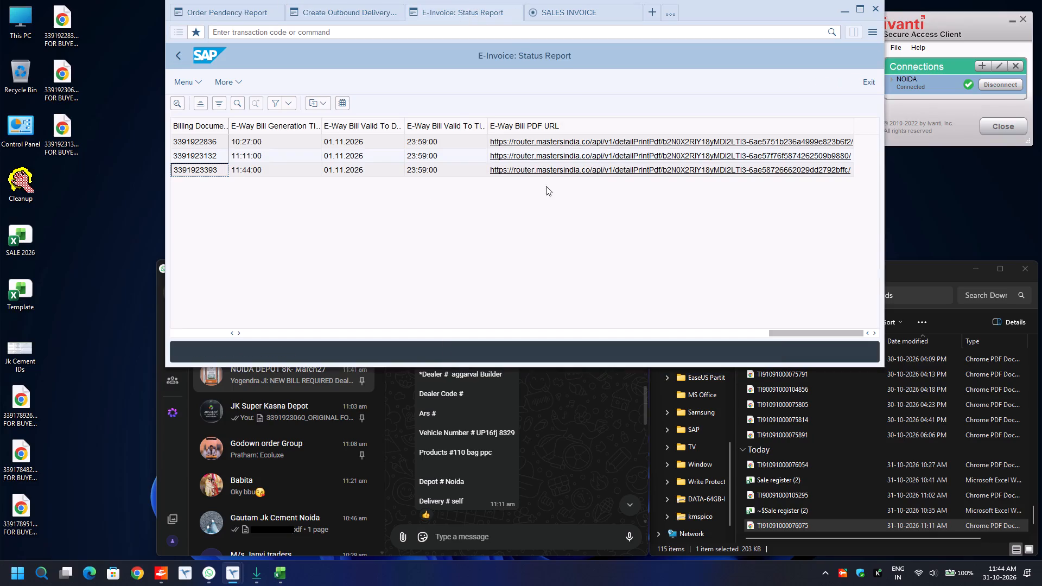
pyautogui.click(589, 169)
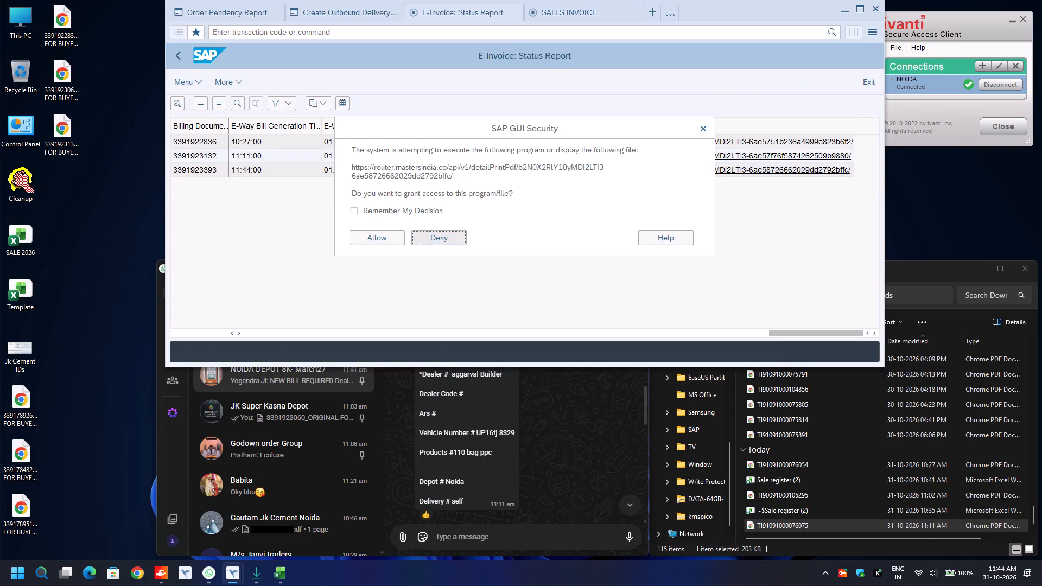
pyautogui.press('Left')
pyautogui.press('Return')
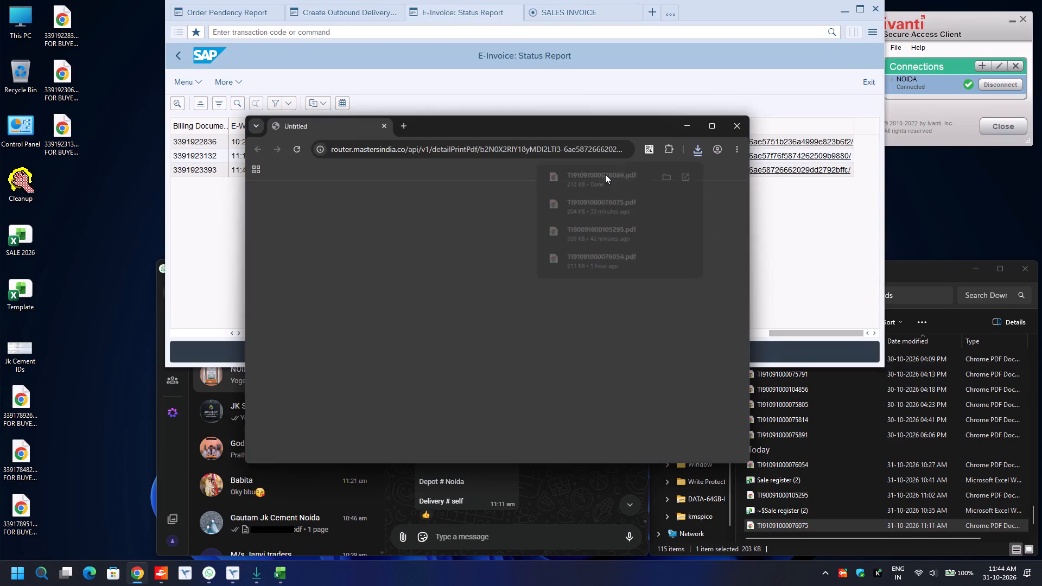
pyautogui.click(667, 176)
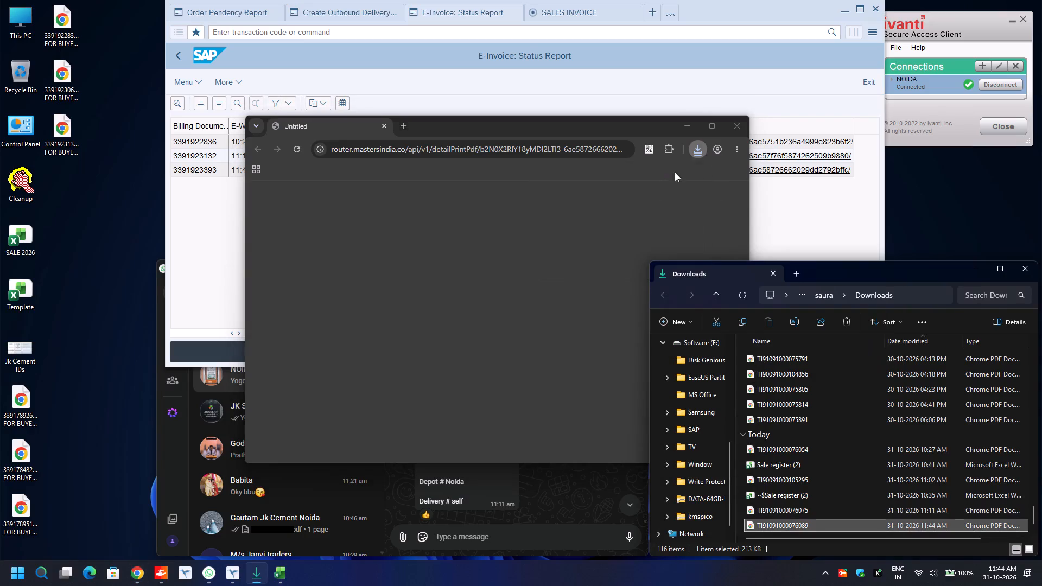
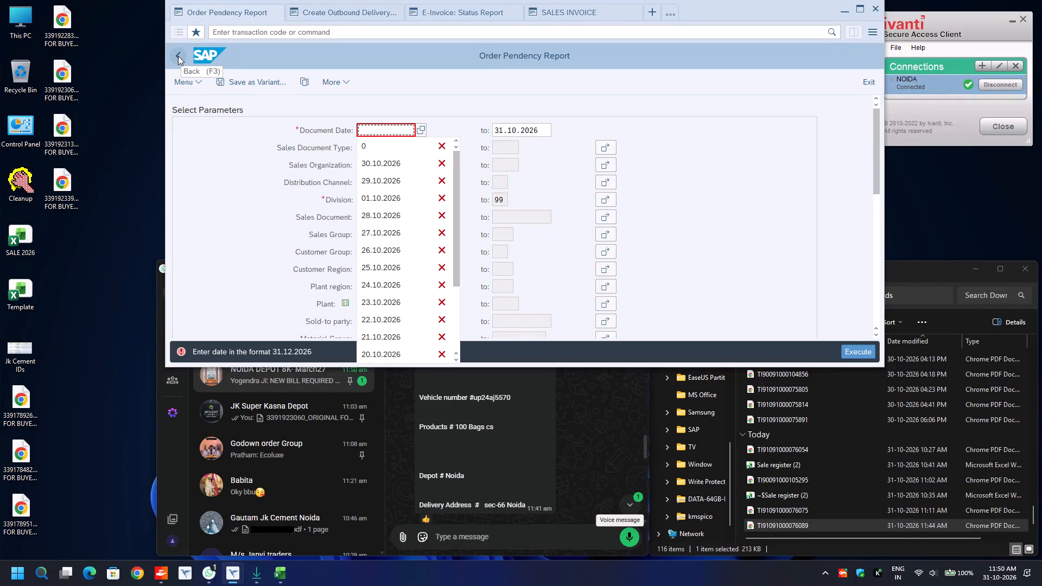
# Remove the stray 0 from the date suggestions, set the document start date to 30.10.2026 and run the Order Pendency Report.
pyautogui.click(440, 147)
pyautogui.click(399, 142)
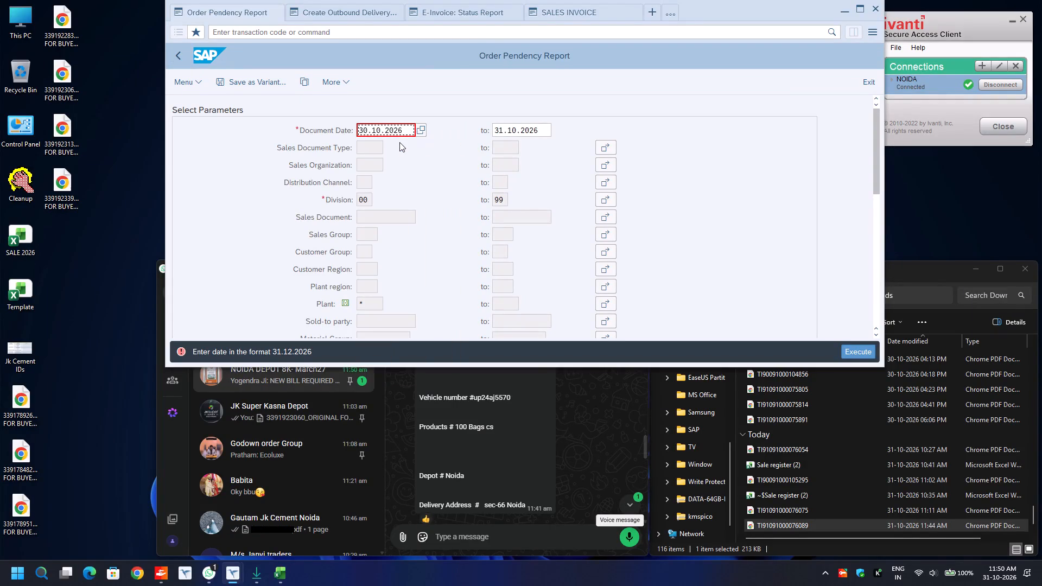
pyautogui.press('F8')
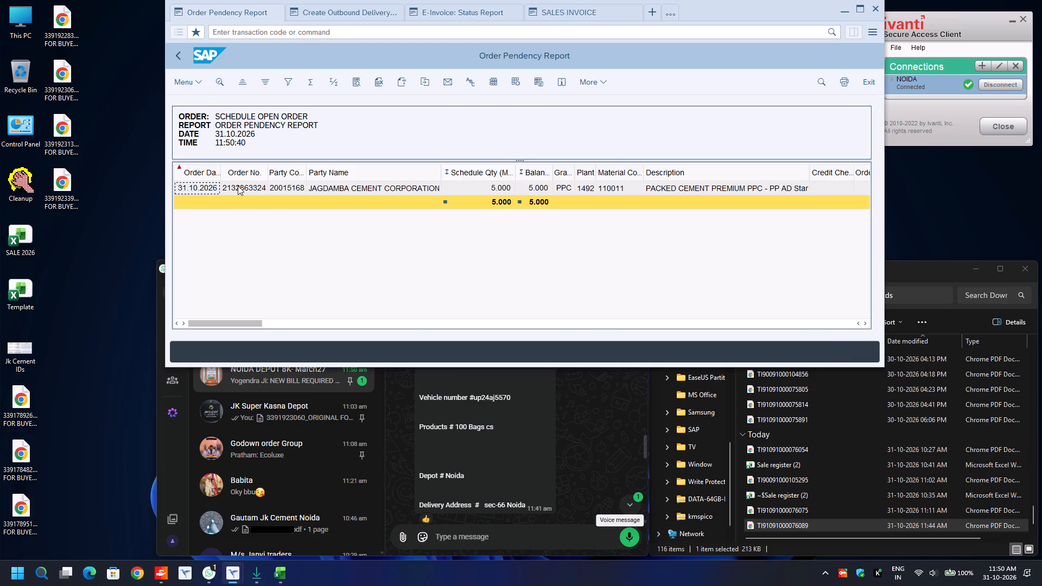
pyautogui.click(238, 186)
pyautogui.hotkey('ctrl', 'y')
pyautogui.hotkey('ctrl', 'c')
pyautogui.click(361, 8)
pyautogui.hotkey('ctrl', 'a')
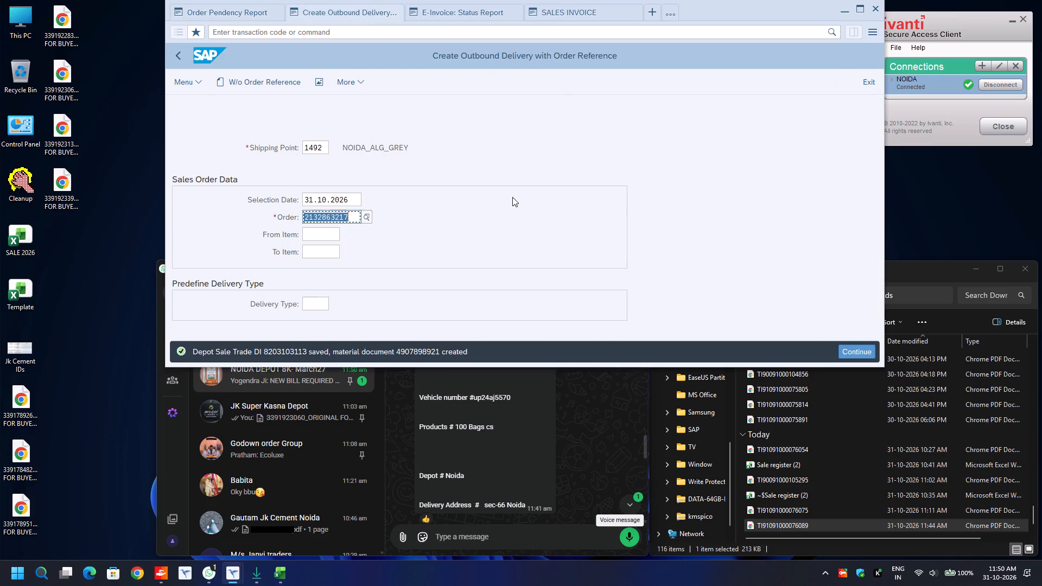
pyautogui.hotkey('ctrl', 'v')
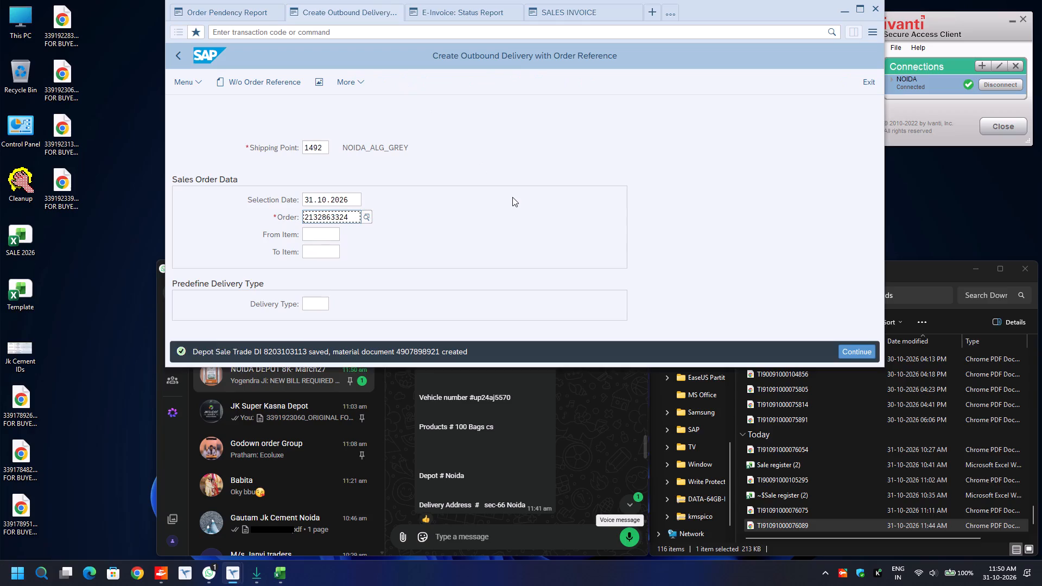
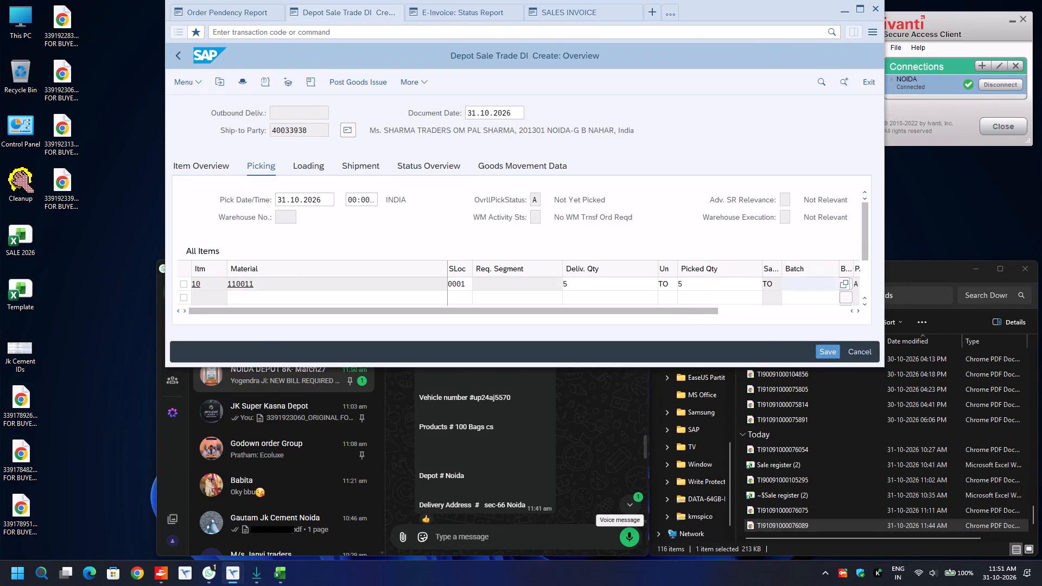
# Enter batch 1033-1492 for item 10, material 110011, in the new delivery's picking data.
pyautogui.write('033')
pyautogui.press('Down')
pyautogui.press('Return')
# In the delivery header's additional data, choose the transport mode and fill Road Transporter1 with a previously used code.
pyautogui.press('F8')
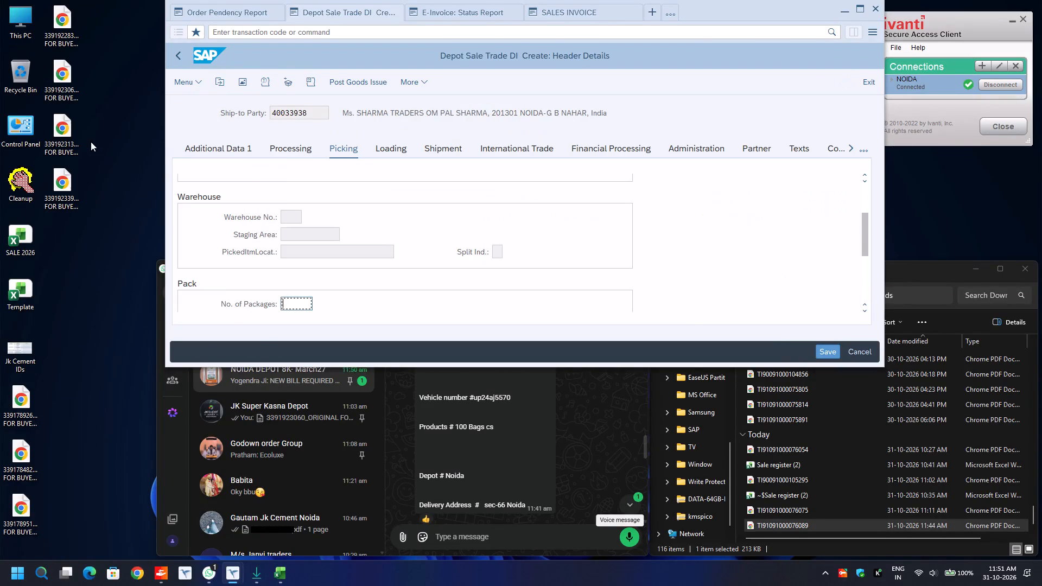
pyautogui.click(221, 148)
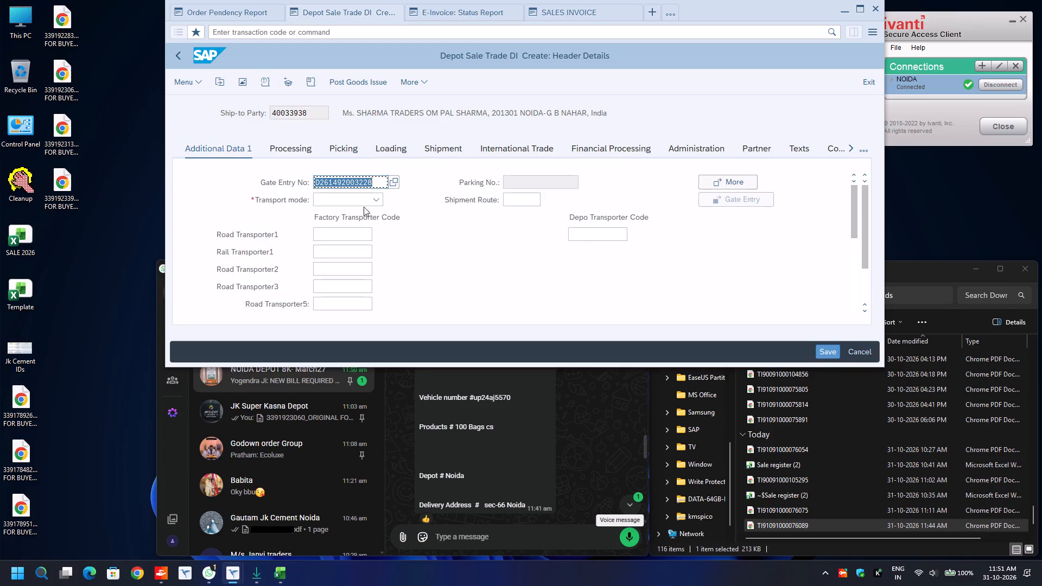
pyautogui.click(375, 202)
pyautogui.click(341, 246)
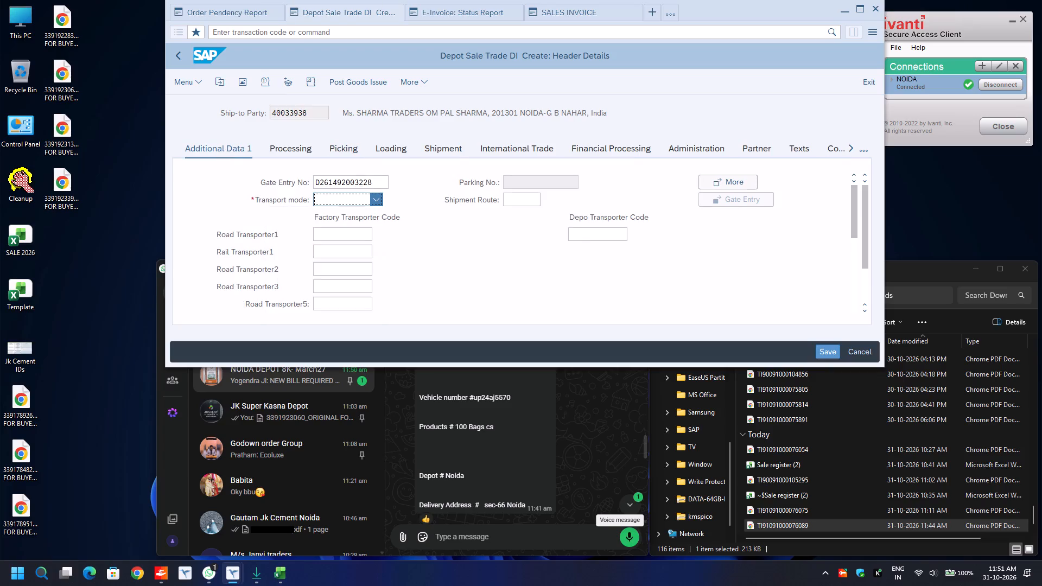
pyautogui.click(338, 233)
pyautogui.press('BackSpace')
pyautogui.press('Down')
pyautogui.press('Return')
pyautogui.press('Return')
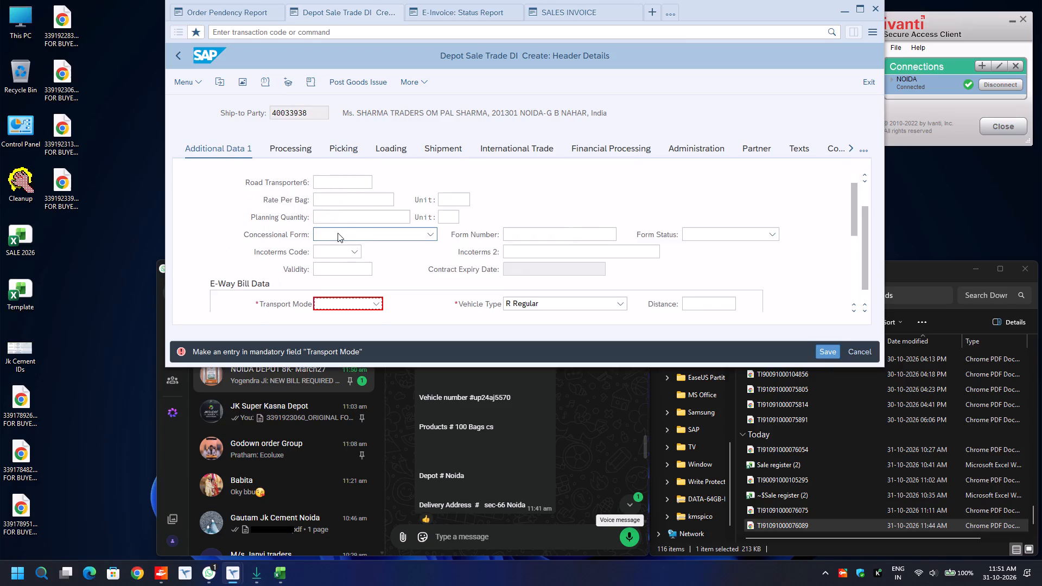
# Set the e-way bill transport mode to Road and the distance to 30.
pyautogui.write('ro')
pyautogui.press('Tab')
pyautogui.press('Tab')
pyautogui.press('BackSpace')
pyautogui.press('Down')
pyautogui.press('Return')
# Choose the delivery's truck number from the previously used vehicle numbers.
pyautogui.press('Down')
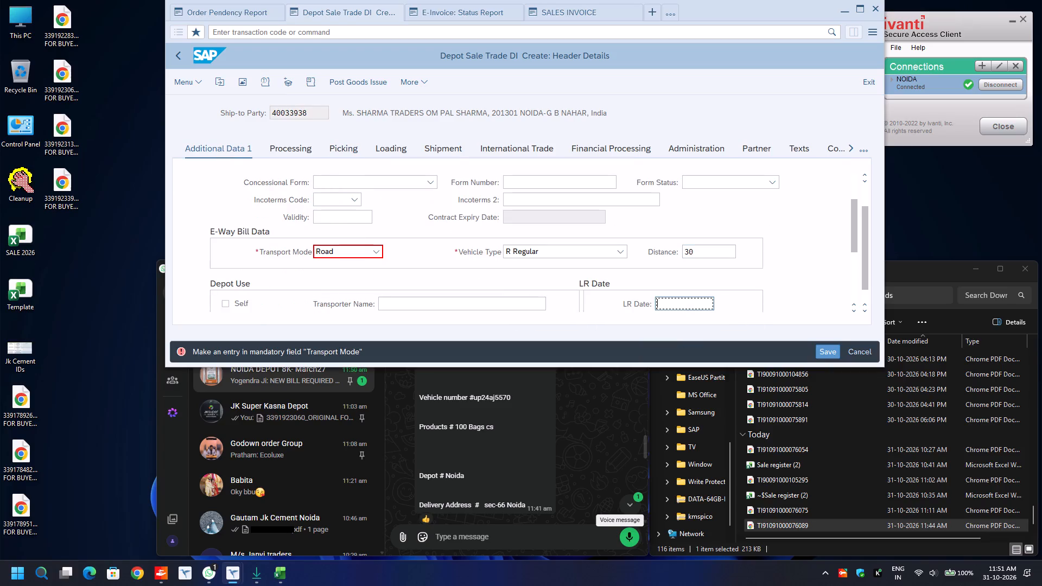
pyautogui.press('BackSpace')
pyautogui.press('Down')
pyautogui.press('BackSpace')
pyautogui.press('Down')
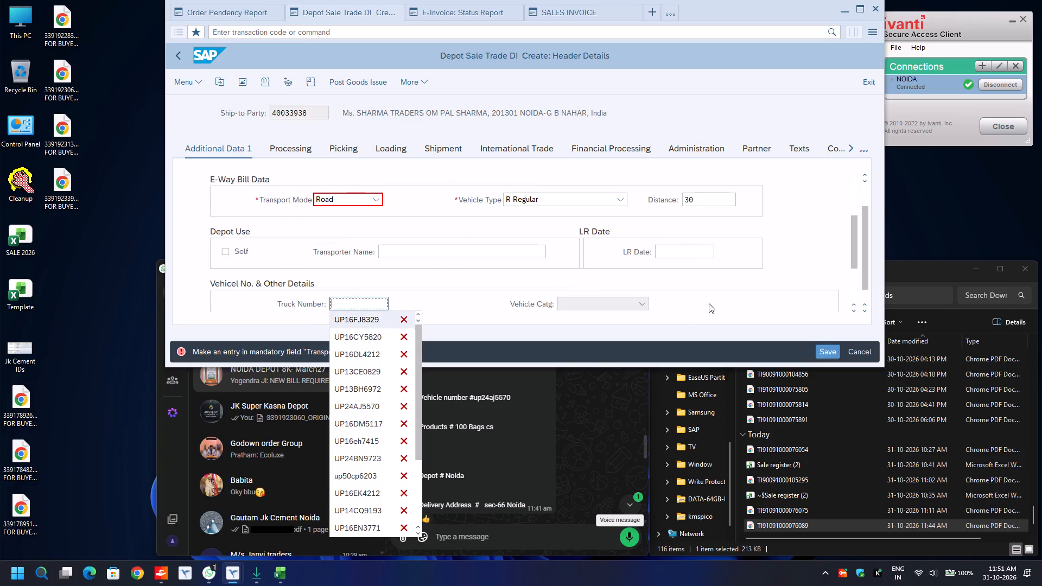
pyautogui.press('Down')
pyautogui.press('Down')
pyautogui.press('Down')
pyautogui.press('Down')
pyautogui.press('Down')
pyautogui.press('Down')
pyautogui.press('Down')
pyautogui.press('Down')
pyautogui.press('Down')
pyautogui.press('Down')
pyautogui.press('Down')
pyautogui.press('Down')
pyautogui.press('Down')
pyautogui.press('Down')
pyautogui.press('Down')
pyautogui.press('Down')
pyautogui.press('Down')
pyautogui.press('Down')
pyautogui.press('Down')
pyautogui.press('Down')
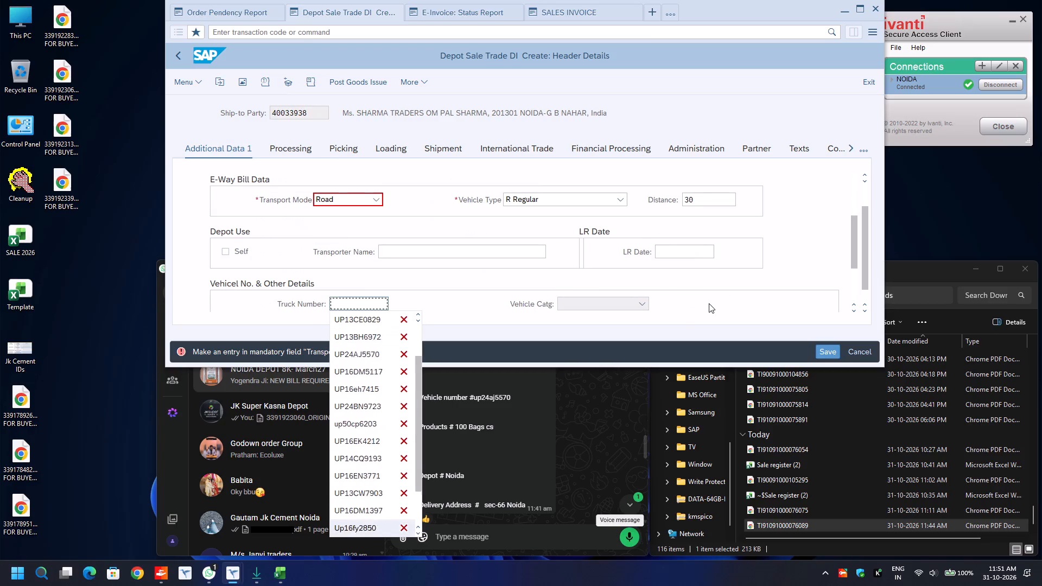
pyautogui.press('Down')
pyautogui.press('Down')
pyautogui.press('Down')
pyautogui.press('Down')
pyautogui.press('Down')
pyautogui.press('Down')
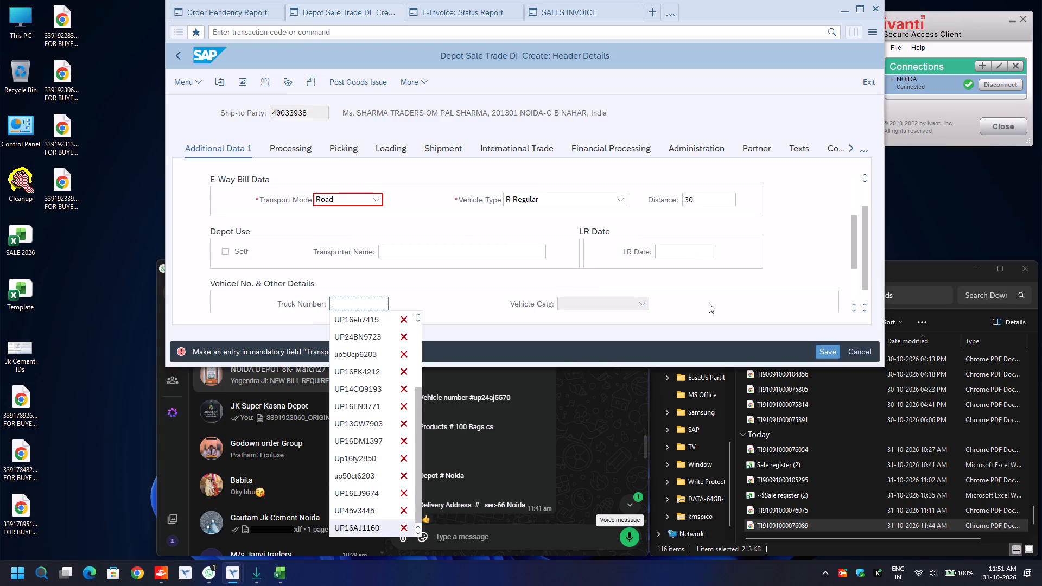
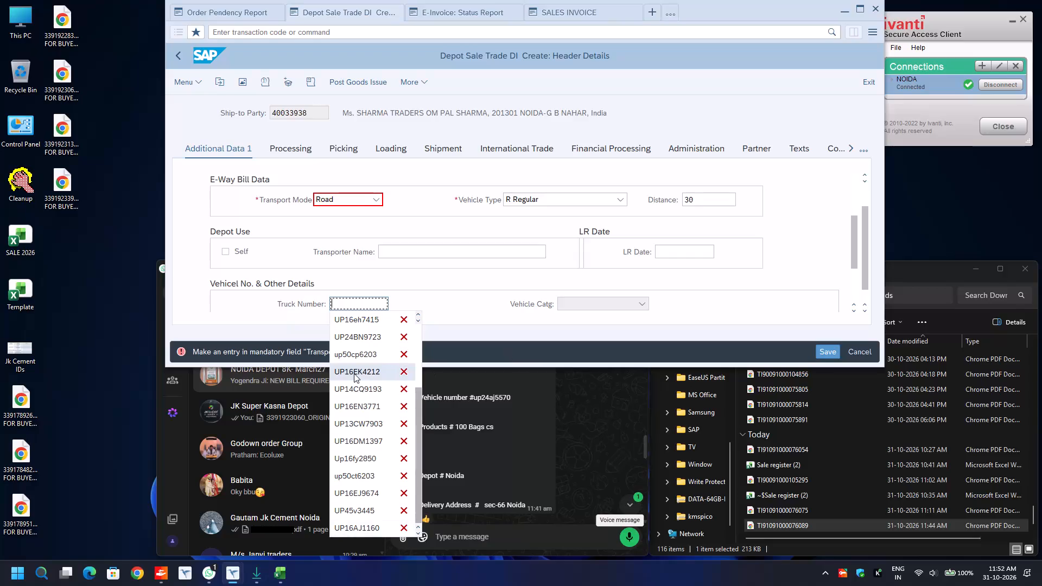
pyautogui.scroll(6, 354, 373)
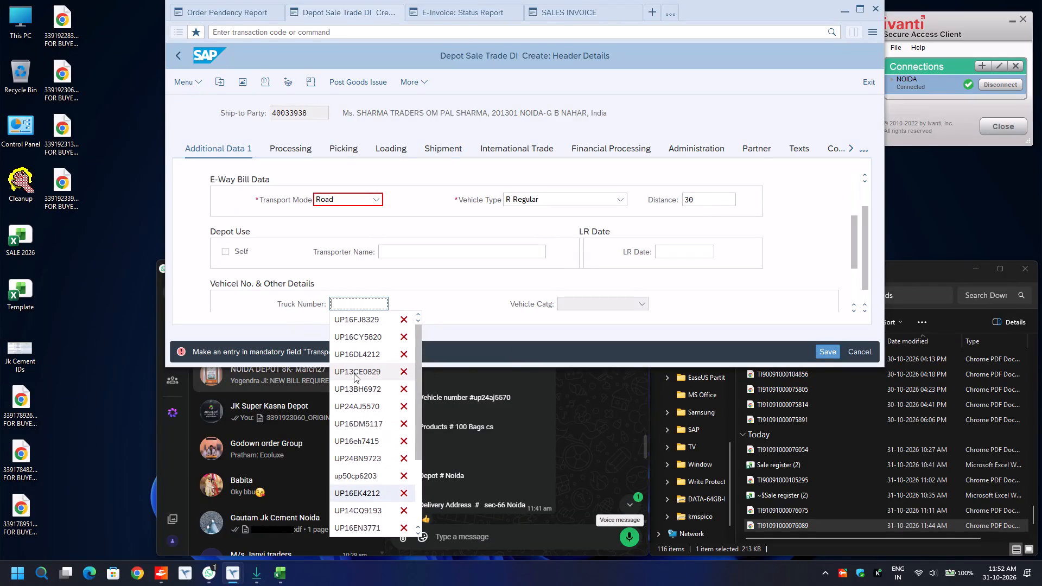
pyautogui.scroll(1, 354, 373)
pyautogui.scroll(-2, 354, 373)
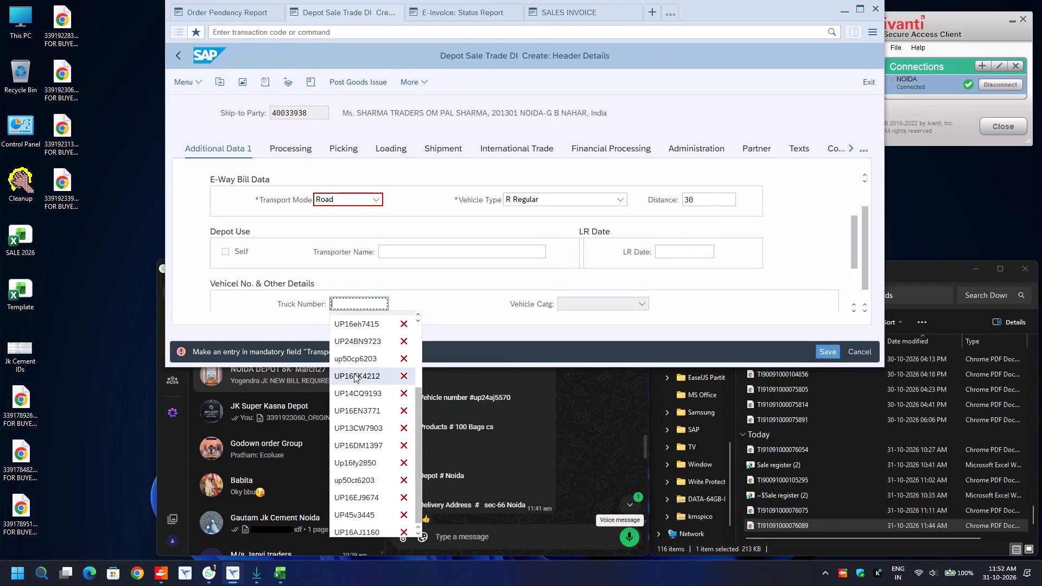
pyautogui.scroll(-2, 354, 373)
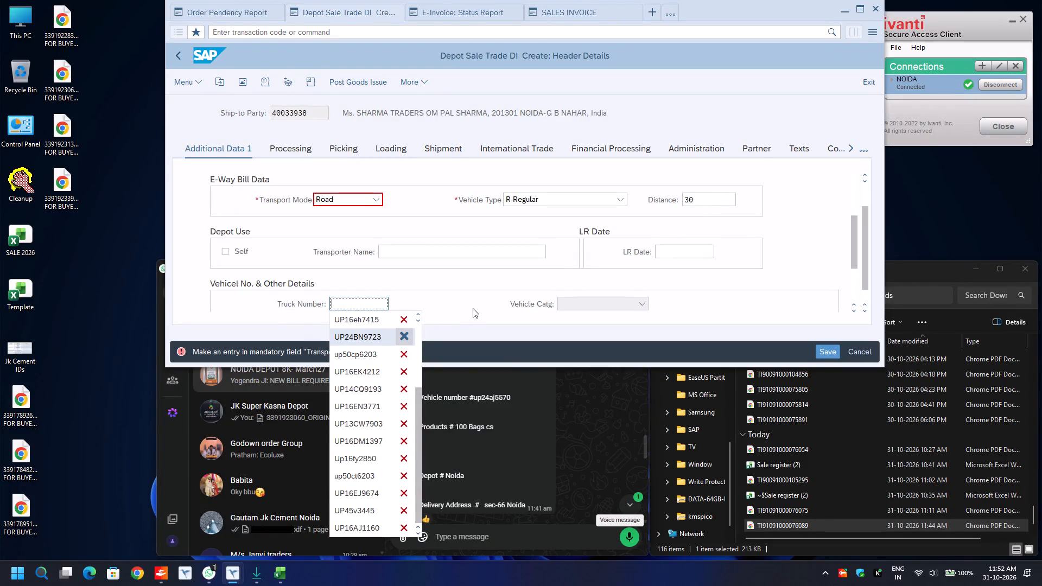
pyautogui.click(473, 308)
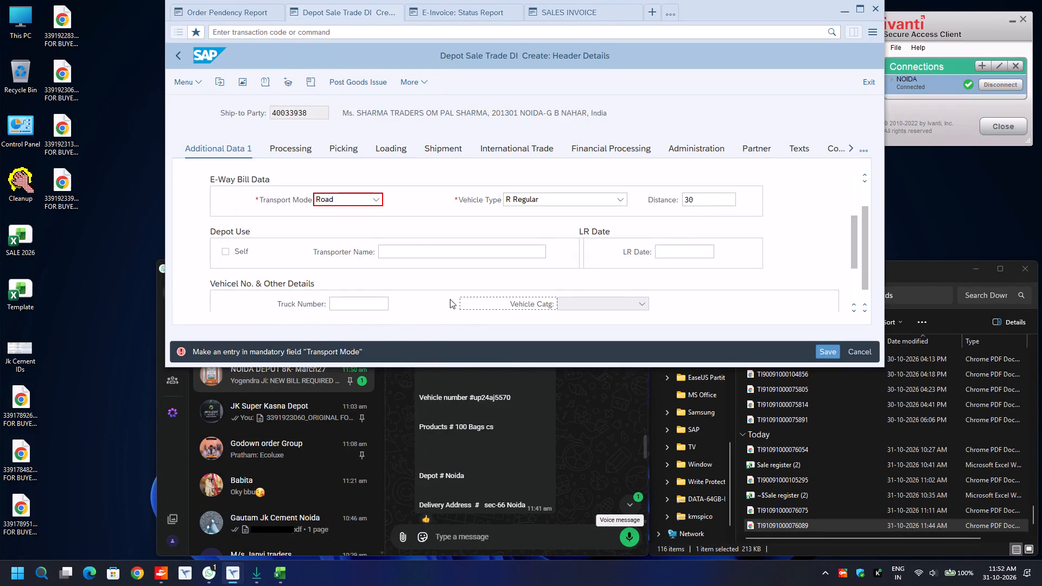
# Fill the LR/RR Number in the delivery header's vehicle and other details with the previously used entry SELF.
pyautogui.scroll(-1, 450, 299)
pyautogui.click(571, 202)
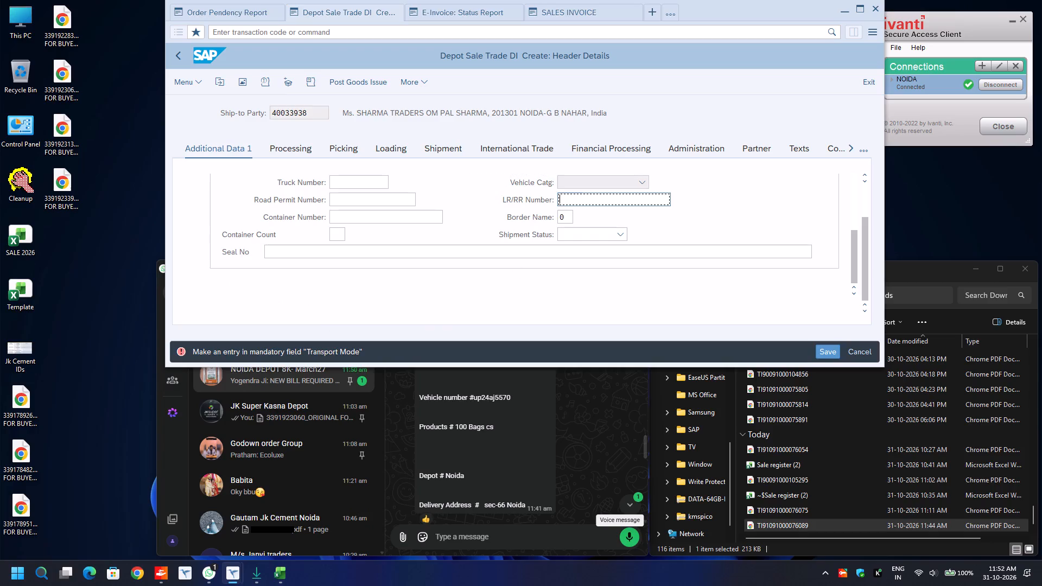
pyautogui.press('BackSpace')
pyautogui.press('Down')
pyautogui.press('Return')
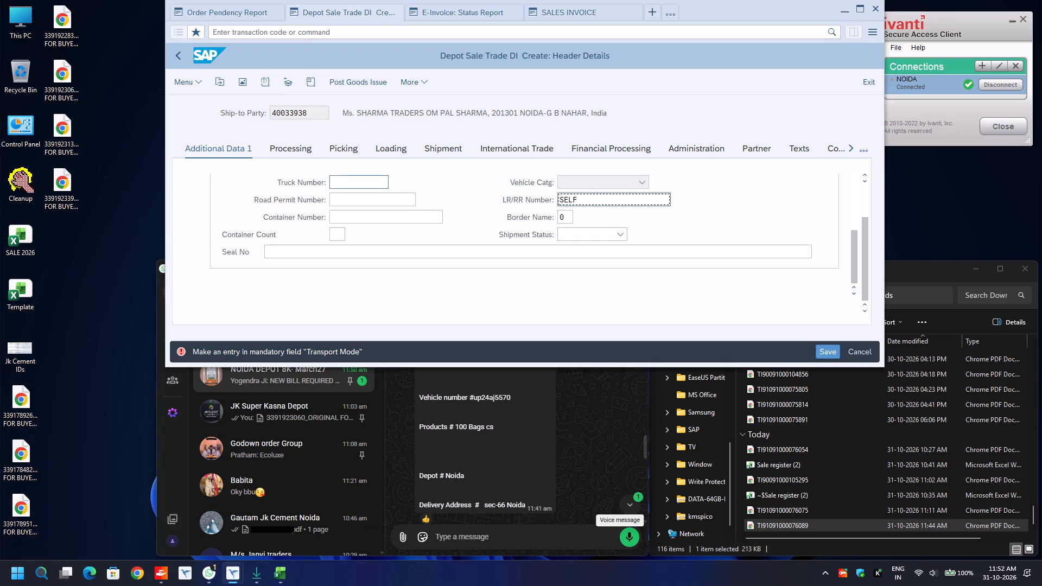
# Open the Truck Number in the delivery header's vehicle details for entry.
pyautogui.click(370, 182)
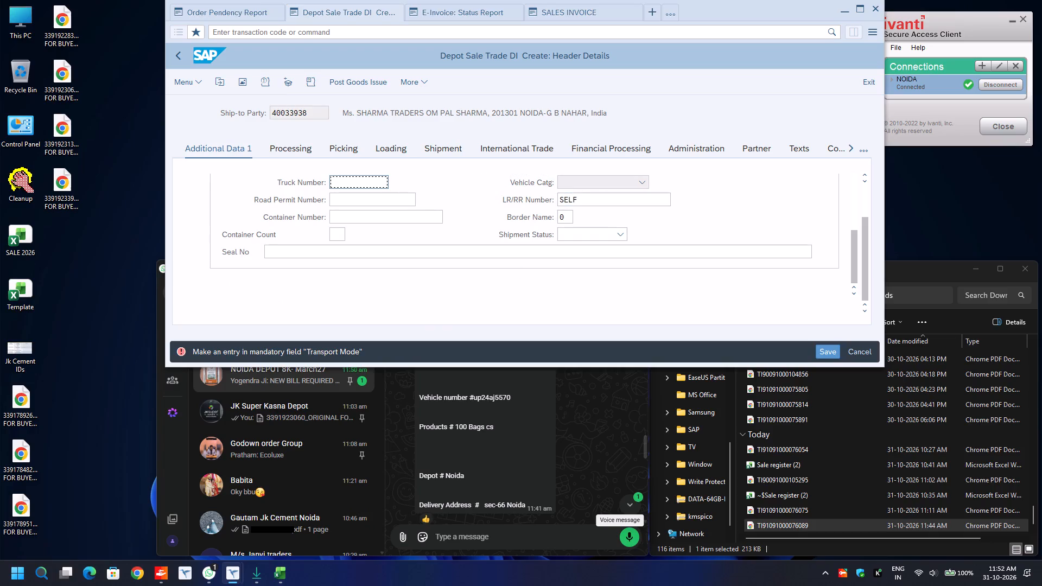
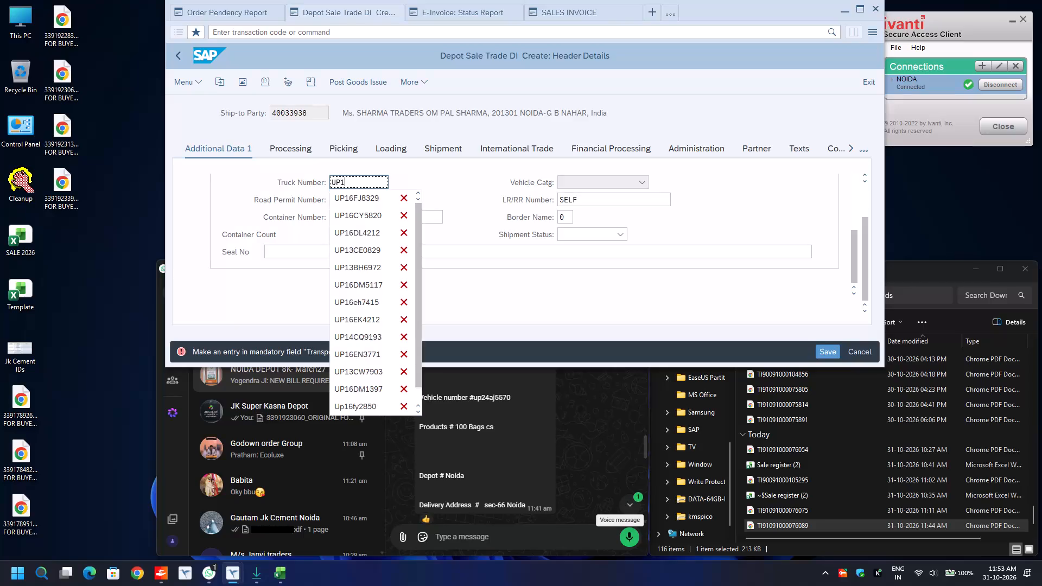
pyautogui.press('d')
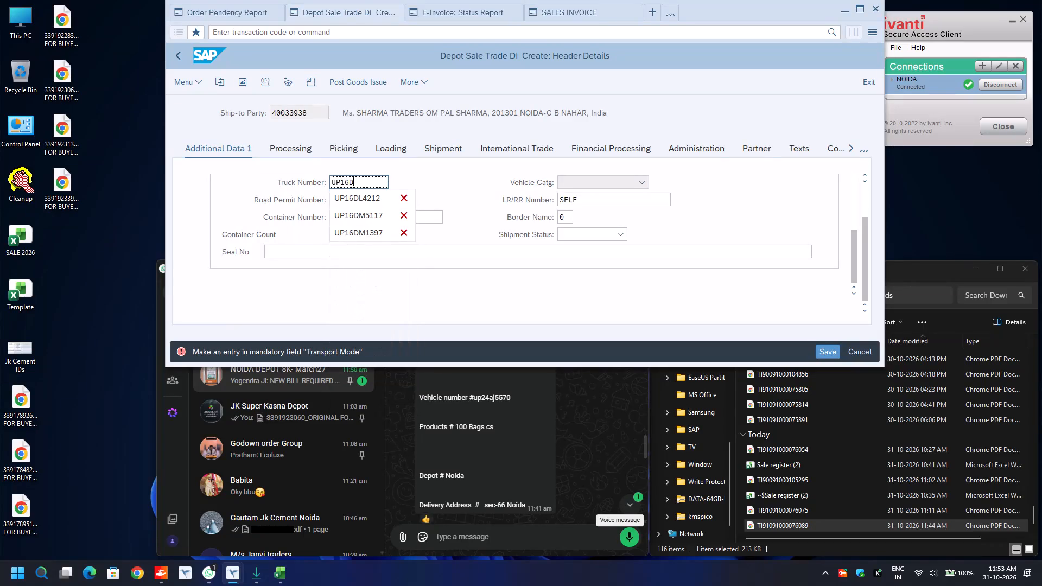
pyautogui.press('z')
pyautogui.write('5699')
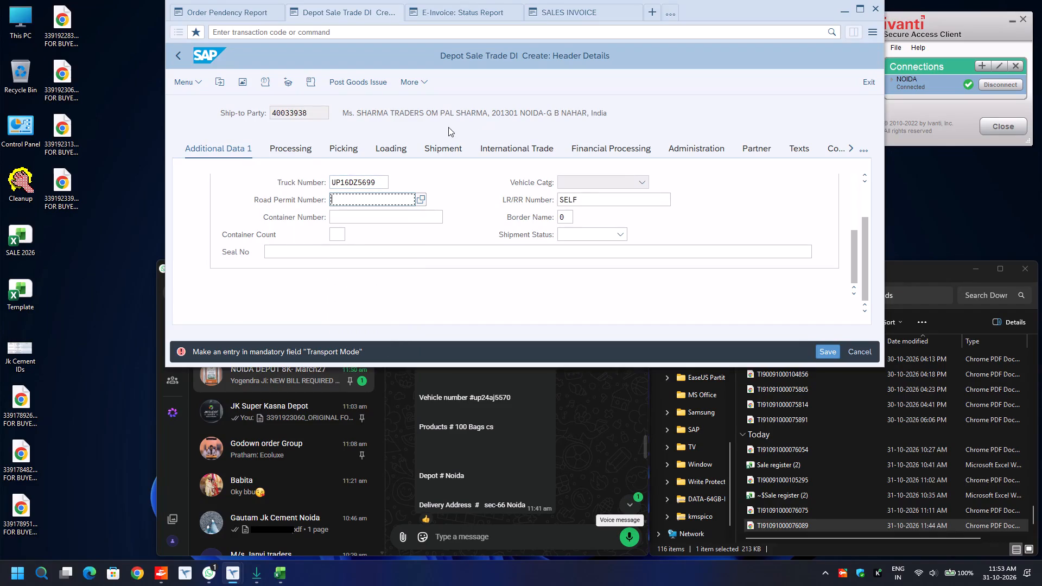
# Open the shipment details of the delivery header.
pyautogui.click(446, 150)
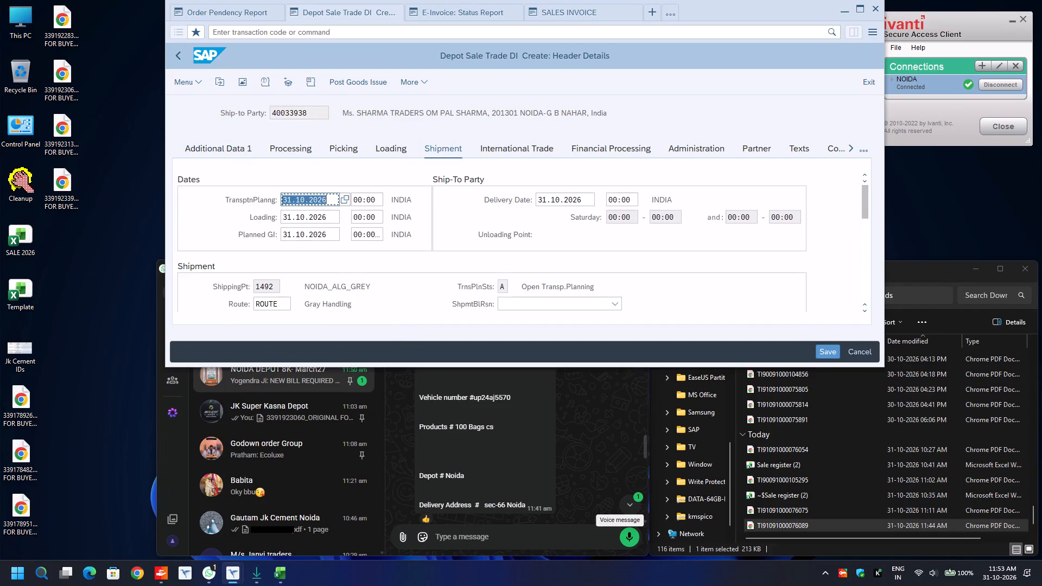
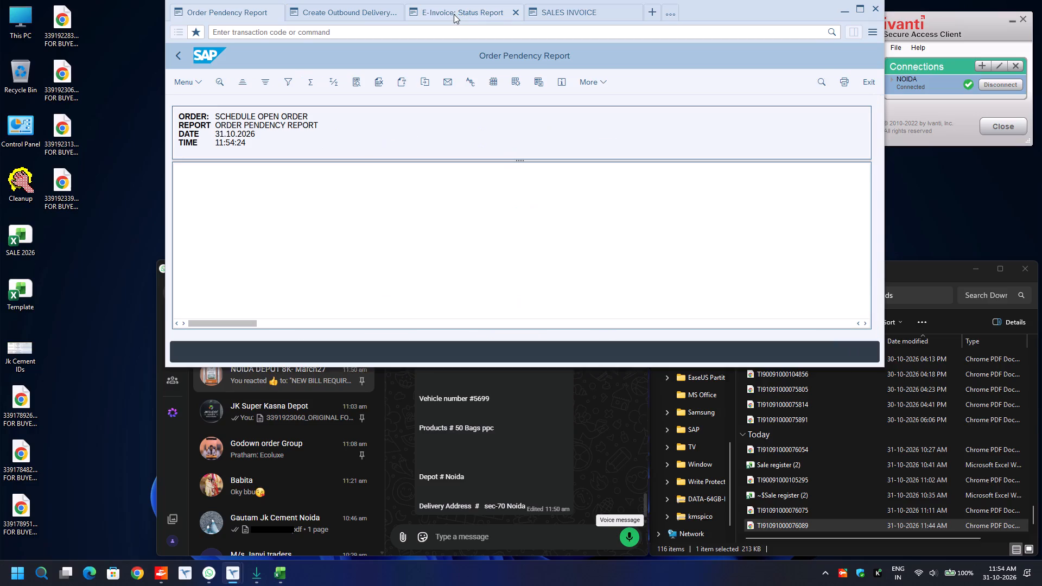
# Switch to the open E-Invoice: Status Report listing the billing documents and their e-way bill PDF links.
pyautogui.click(454, 14)
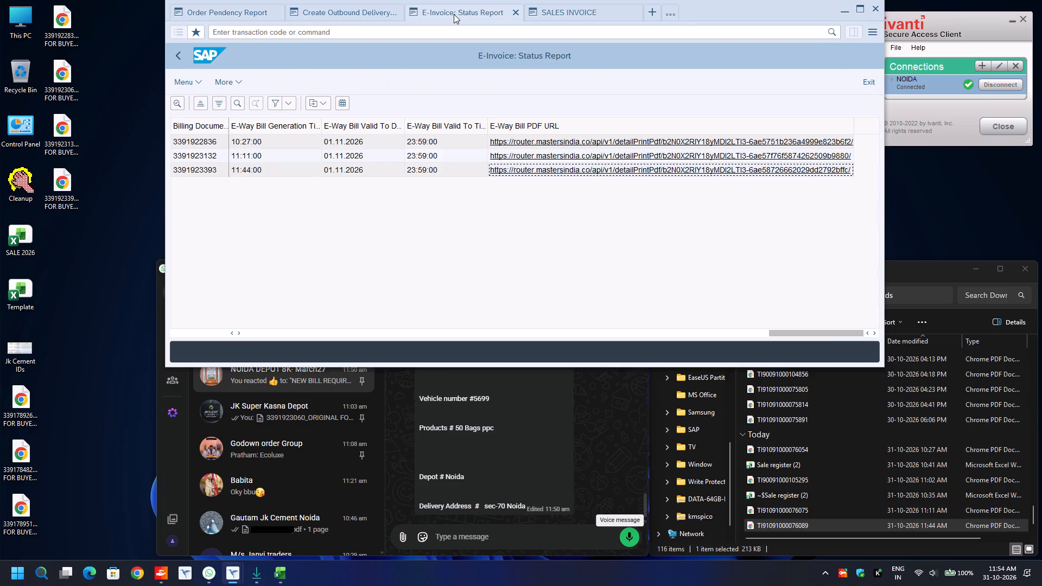
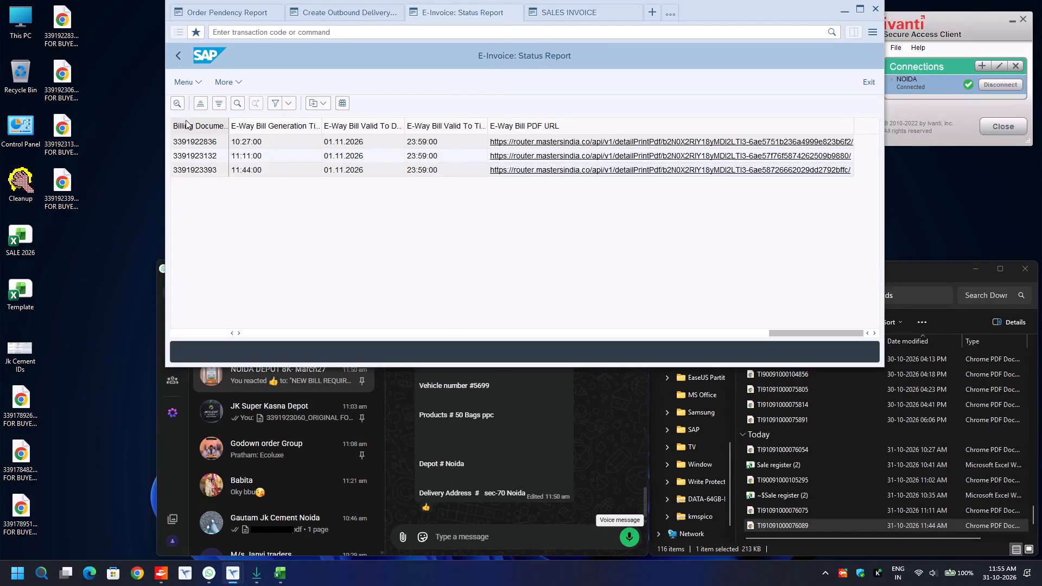
# Rerun the E-Invoice: Status Report from its selection screen to refresh the list of billing documents.
pyautogui.moveTo(179, 62); pyautogui.dragTo(178, 56)
pyautogui.press('F8')
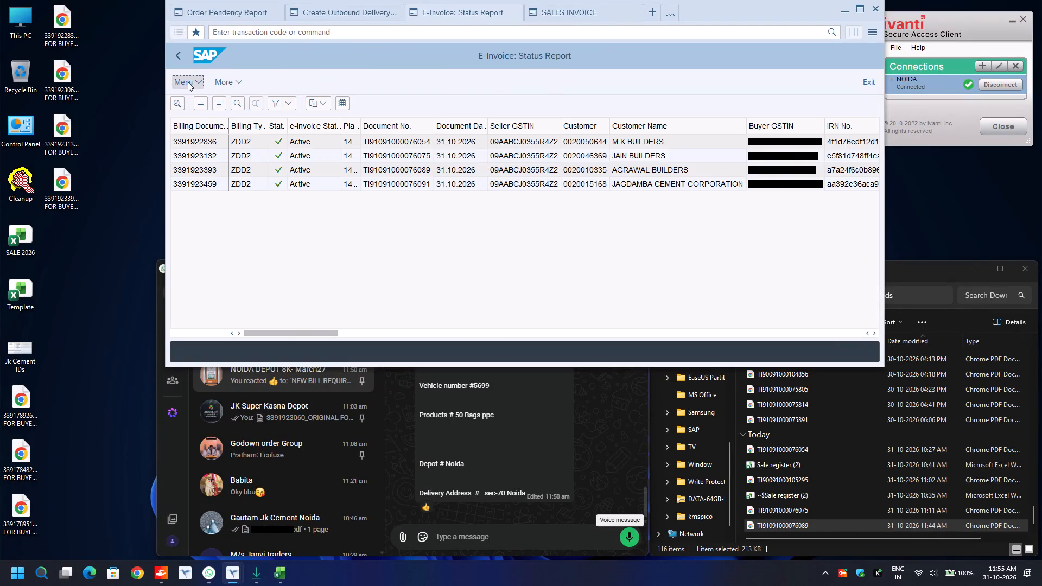
pyautogui.scroll(-8, 421, 228)
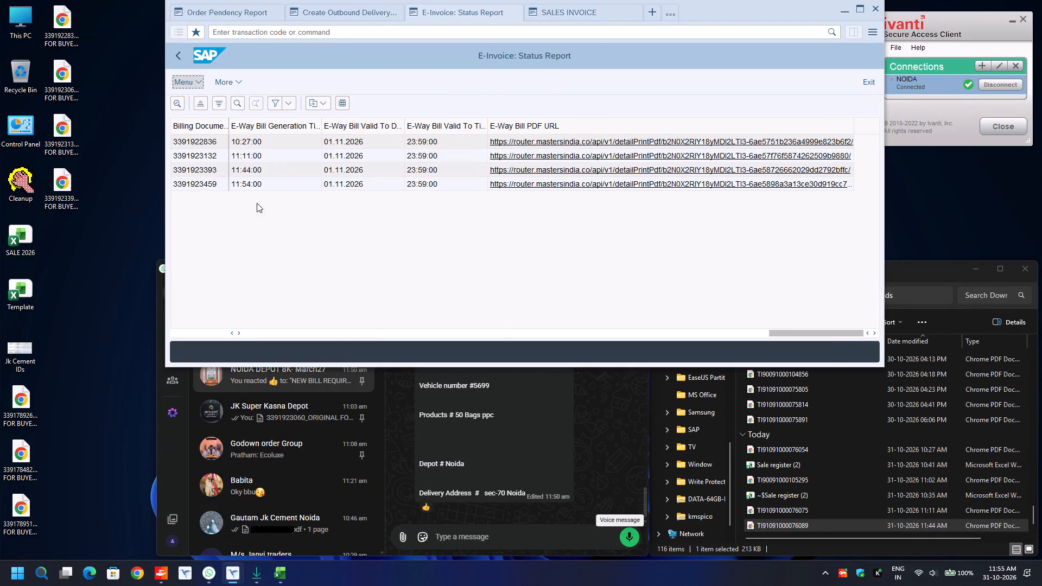
pyautogui.click(206, 183)
pyautogui.hotkey('ctrl', 'y')
pyautogui.hotkey('ctrl', 'c')
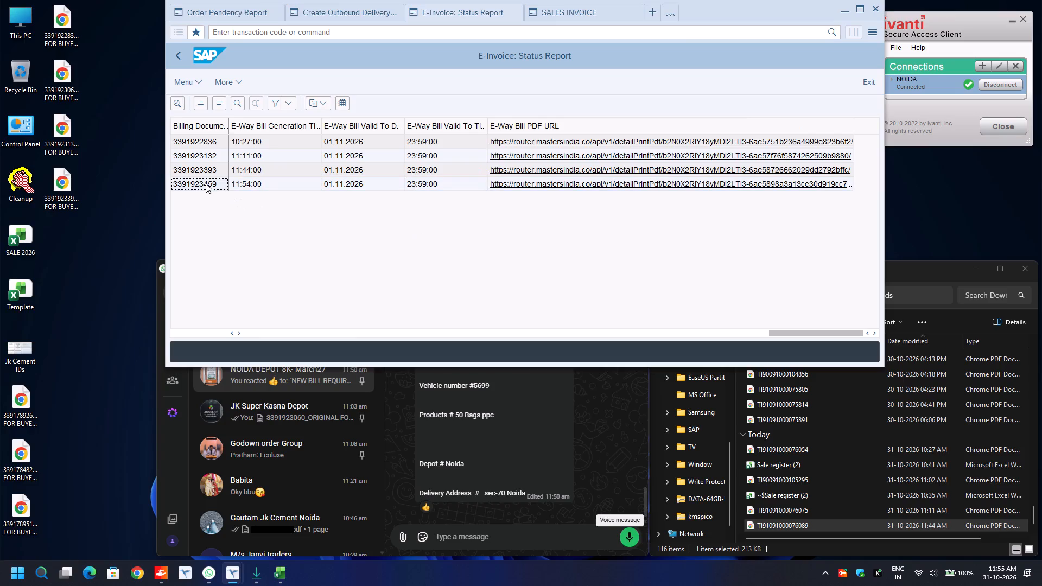
pyautogui.click(561, 9)
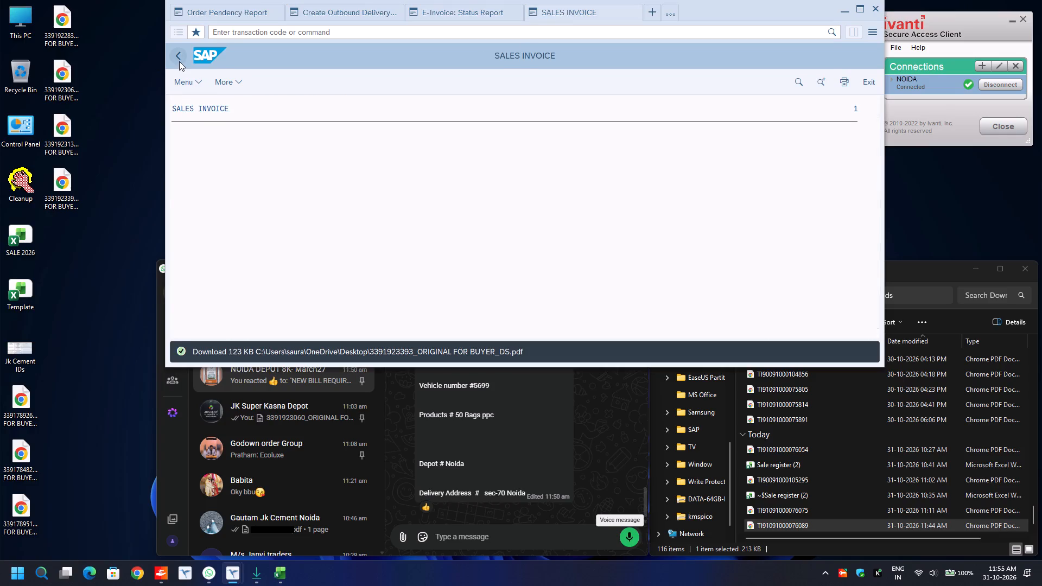
pyautogui.moveTo(179, 61); pyautogui.dragTo(178, 56)
pyautogui.hotkey('ctrl', 'v')
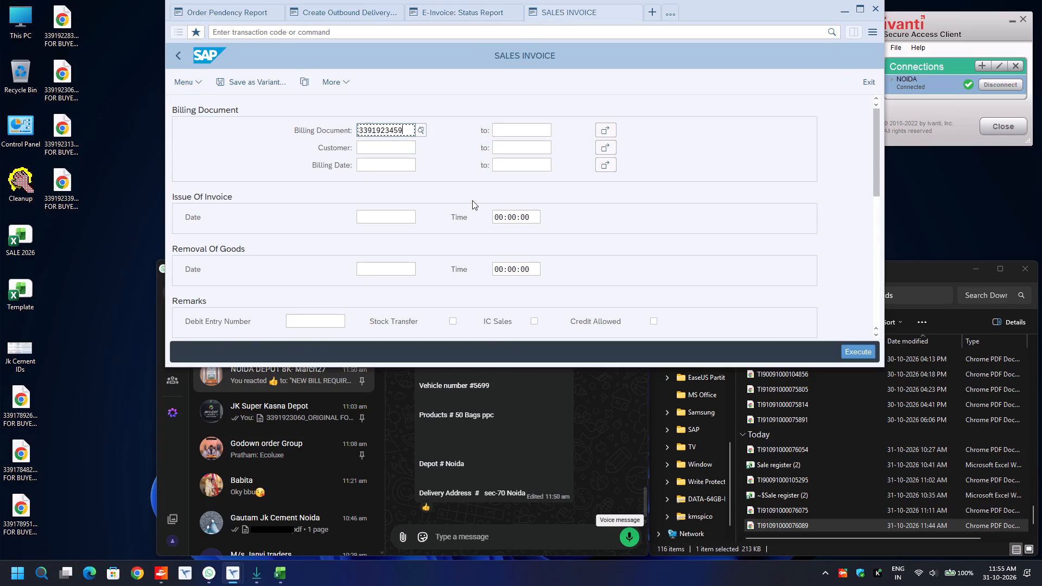
pyautogui.press('F8')
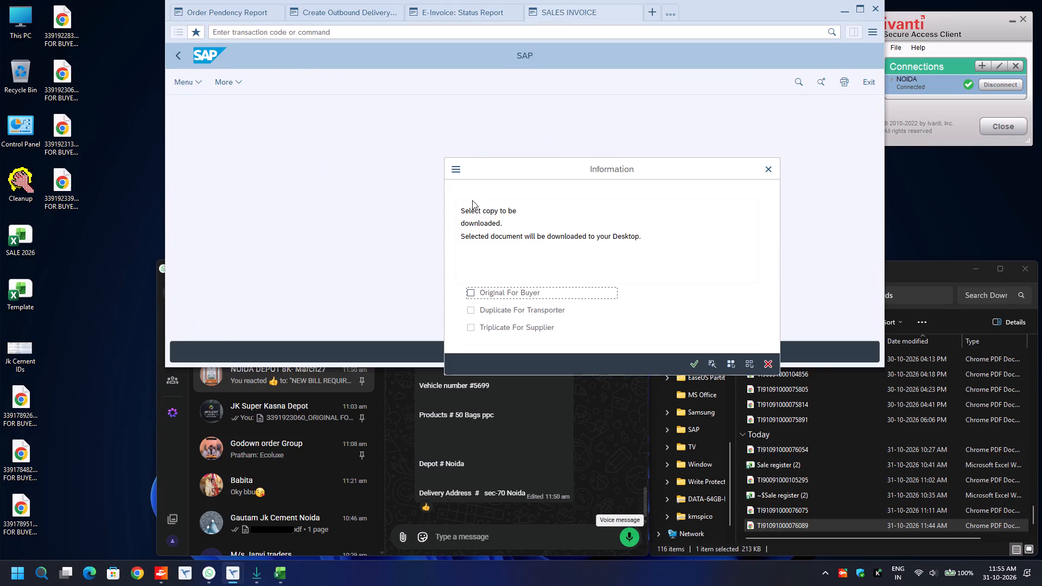
pyautogui.press('space')
pyautogui.press('Return')
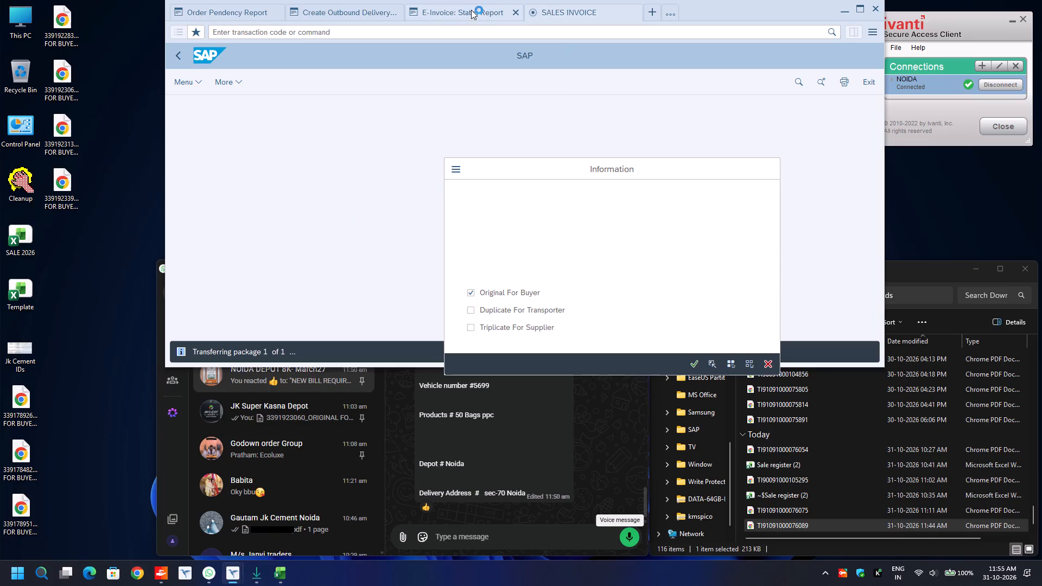
pyautogui.click(471, 10)
pyautogui.click(601, 186)
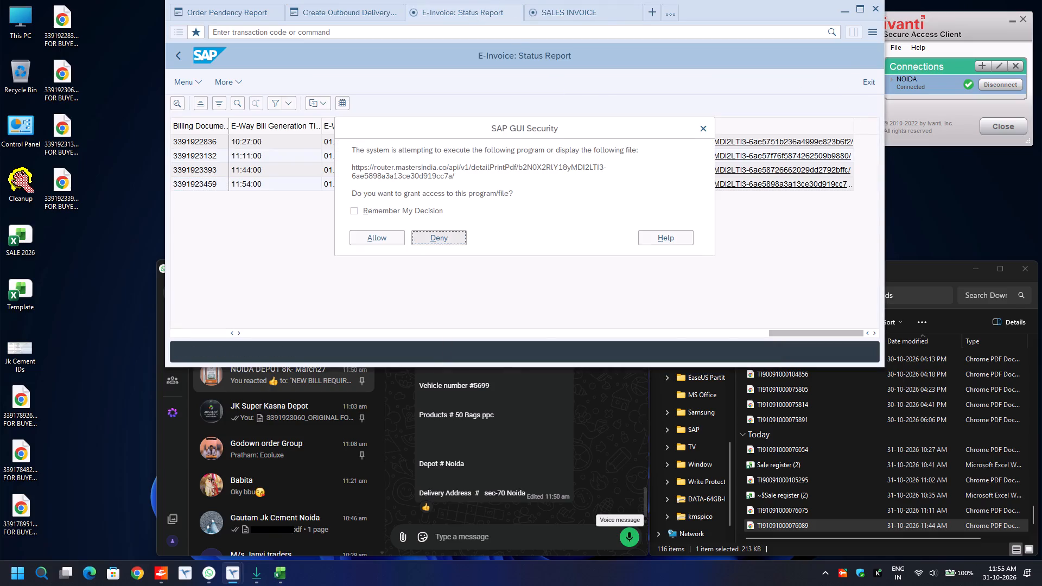
pyautogui.press('Left')
pyautogui.press('Return')
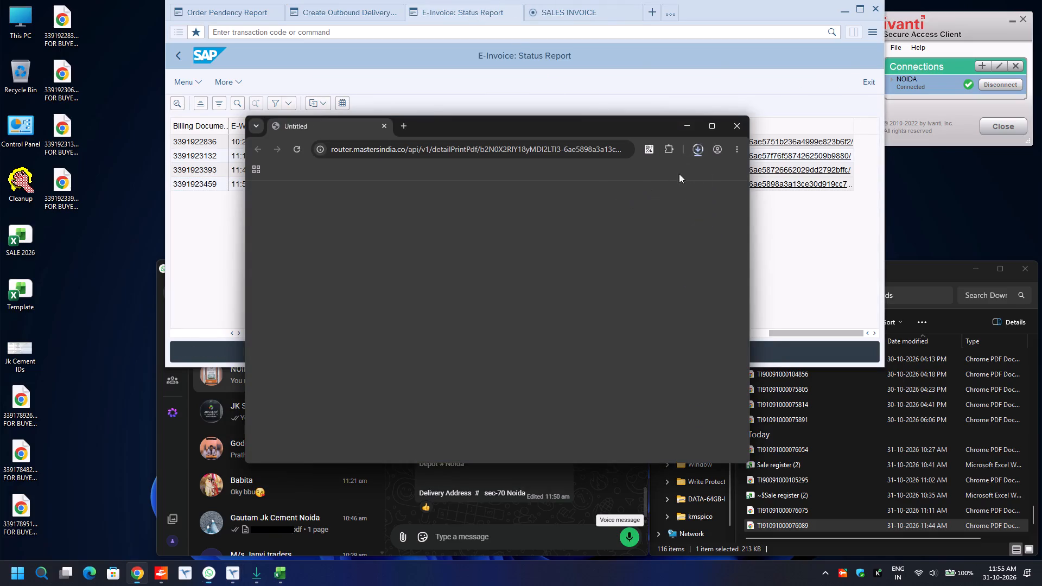
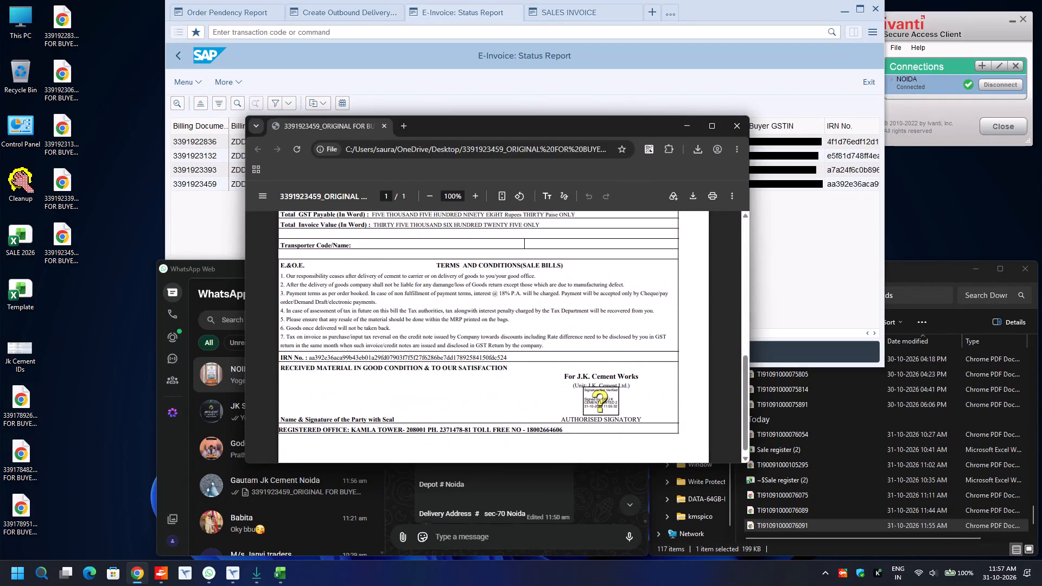
pyautogui.scroll(3, 543, 348)
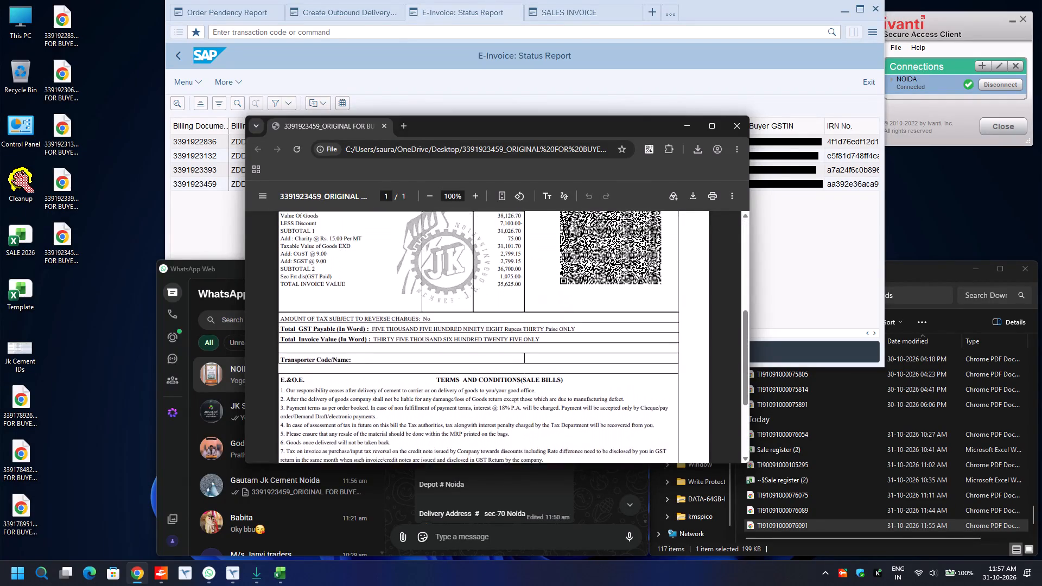
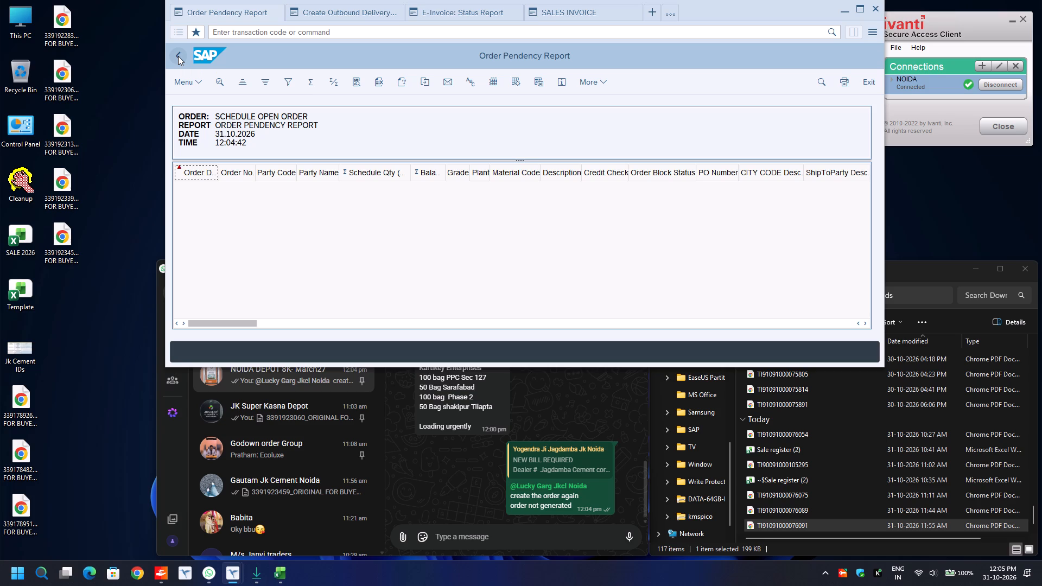
# Return from the Order Pendency Report results to the report's selection parameters.
pyautogui.click(178, 56)
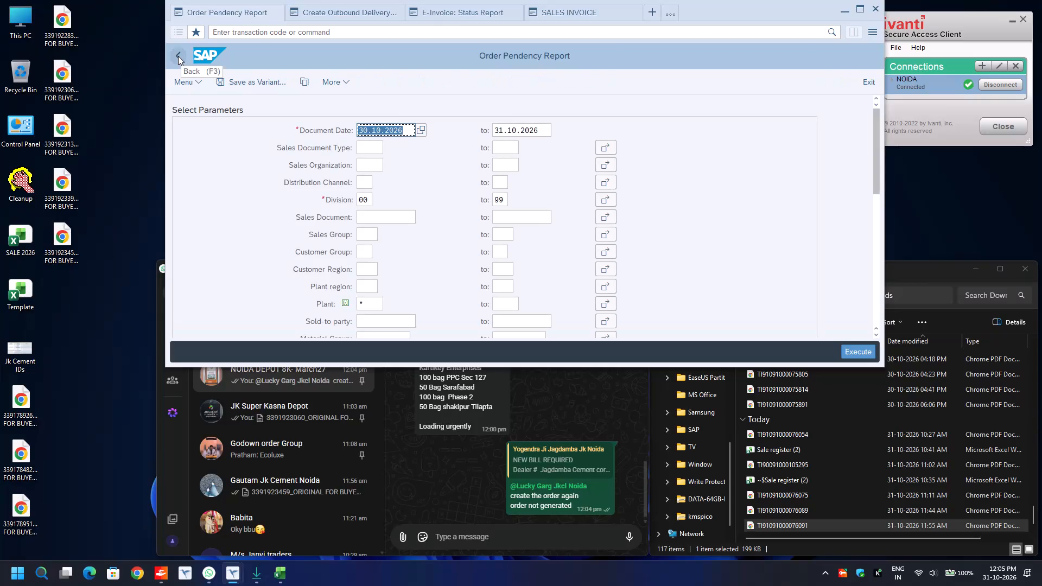
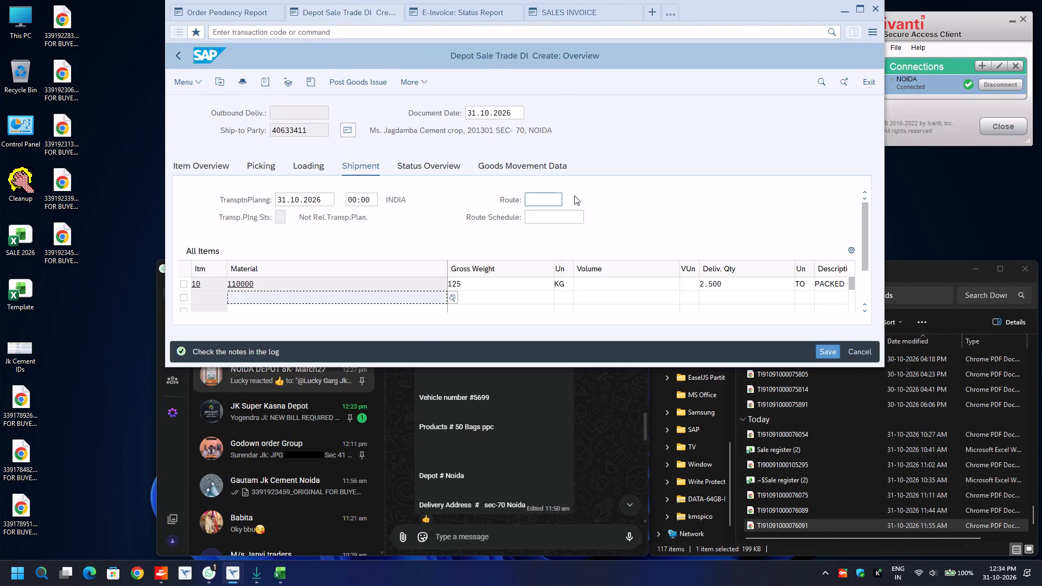
# Set the new delivery's shipment route to ROUTE.
pyautogui.click(552, 196)
pyautogui.press('BackSpace')
pyautogui.press('Down')
pyautogui.press('Return')
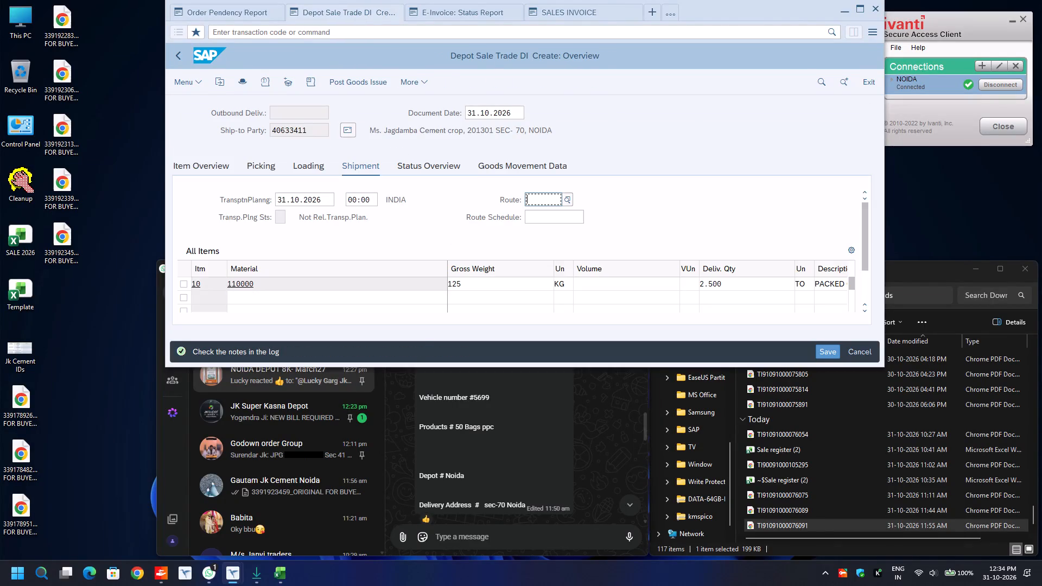
# In the picking data, set item 10's picked quantity to 2.500 and its batch to 1033-1492.
pyautogui.click(270, 168)
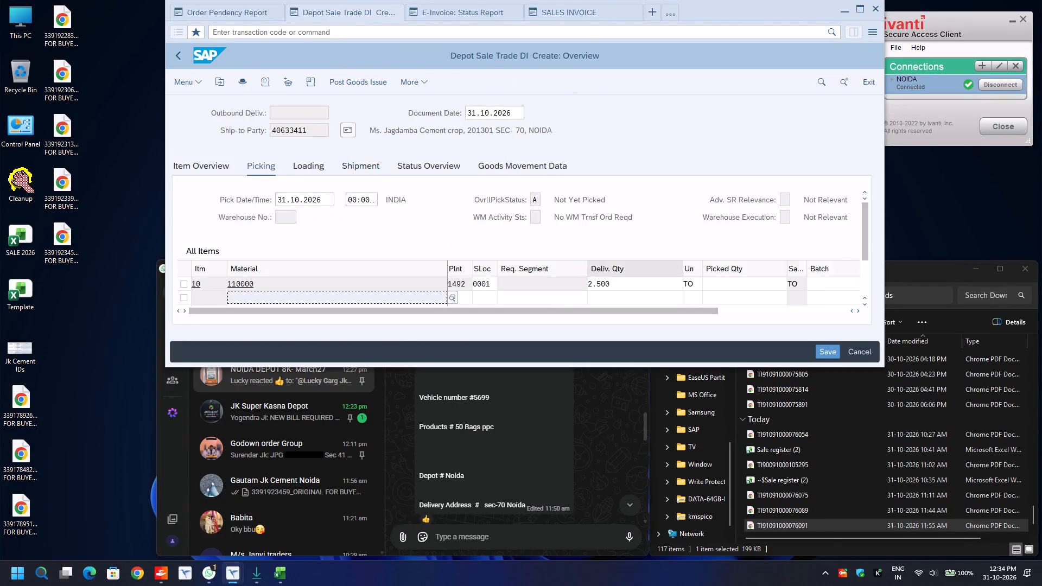
pyautogui.click(738, 284)
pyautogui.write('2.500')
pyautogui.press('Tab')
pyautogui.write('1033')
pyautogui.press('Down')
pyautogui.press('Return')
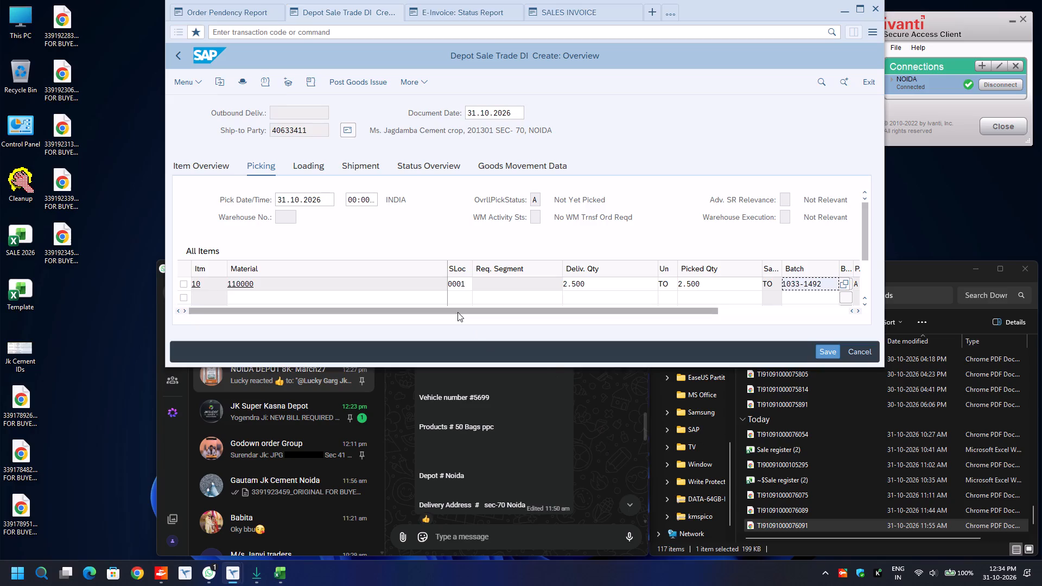
# In the header's additional data, set the transport mode to ROAD and fill Road Transporter1 with the previously used factory transporter code.
pyautogui.click(239, 79)
pyautogui.click(233, 149)
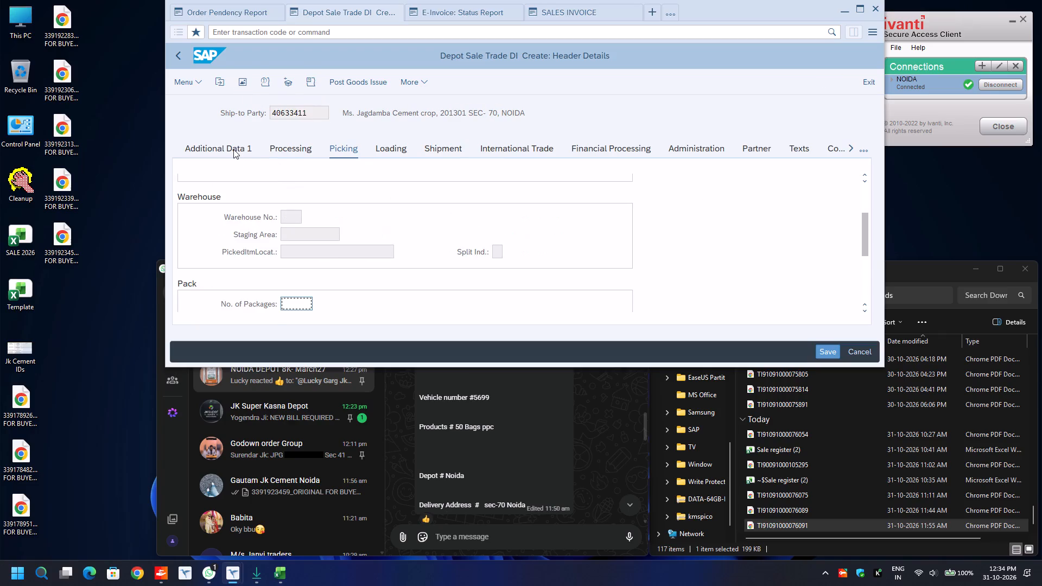
pyautogui.click(370, 194)
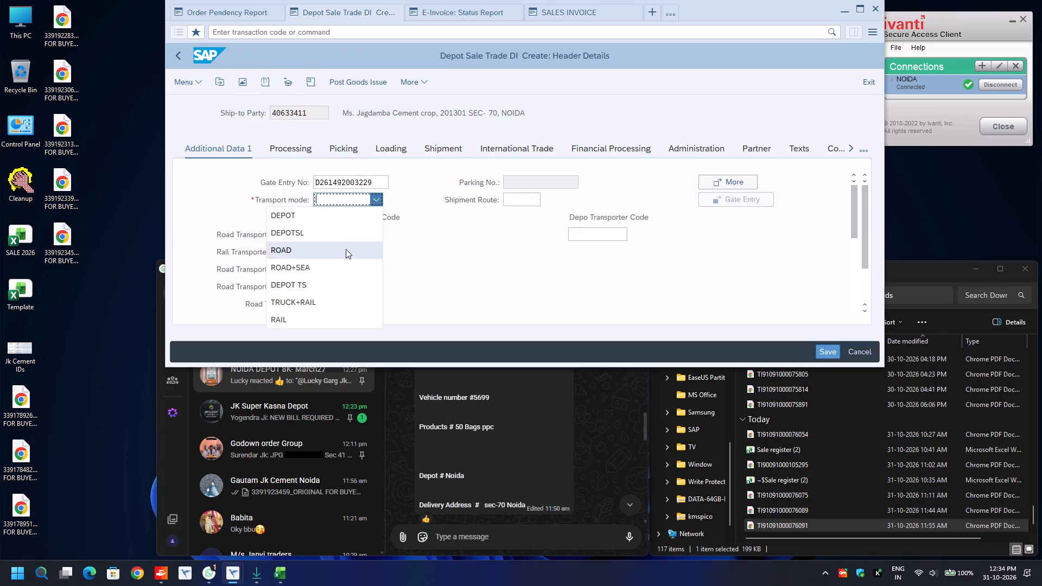
pyautogui.click(346, 249)
pyautogui.click(345, 234)
pyautogui.press('BackSpace')
pyautogui.press('Down')
pyautogui.press('Return')
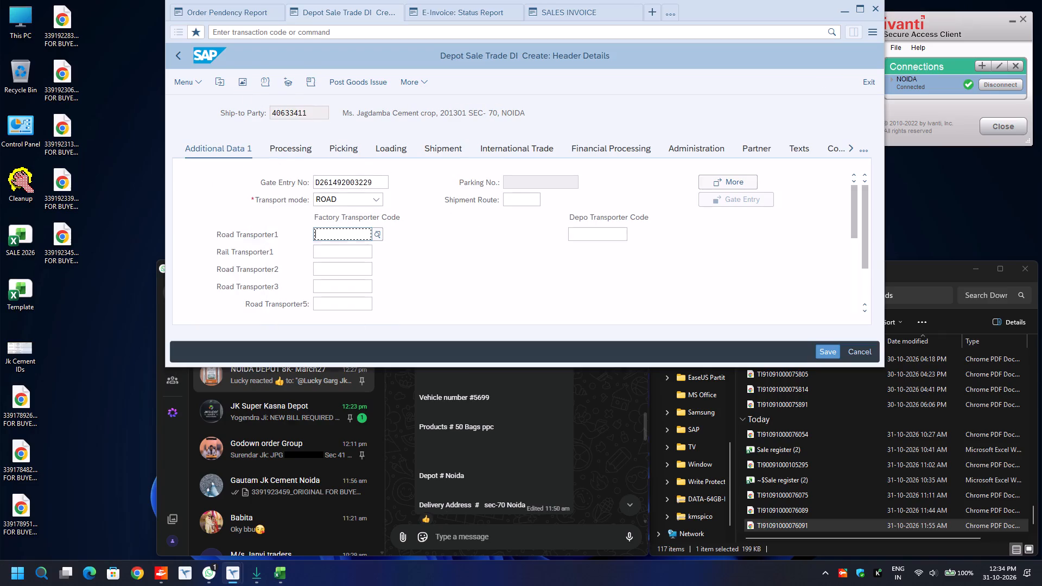
pyautogui.press('Return')
# In the e-way bill data, set the transport mode to Road and the distance to 30.
pyautogui.write('ro')
pyautogui.press('Tab')
pyautogui.press('Tab')
pyautogui.press('BackSpace')
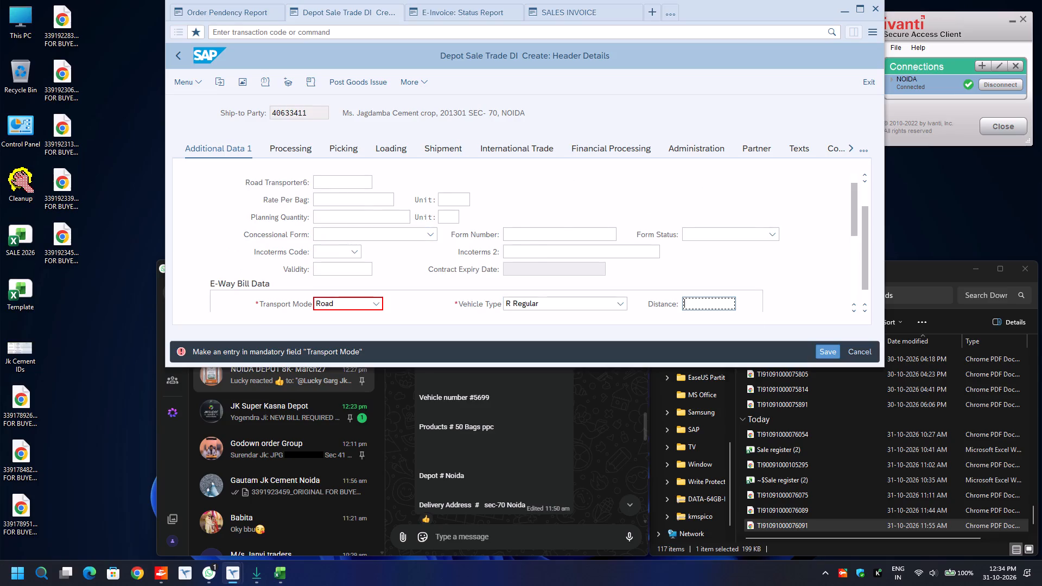
pyautogui.press('Down')
pyautogui.press('Return')
pyautogui.press('Down')
pyautogui.press('Down')
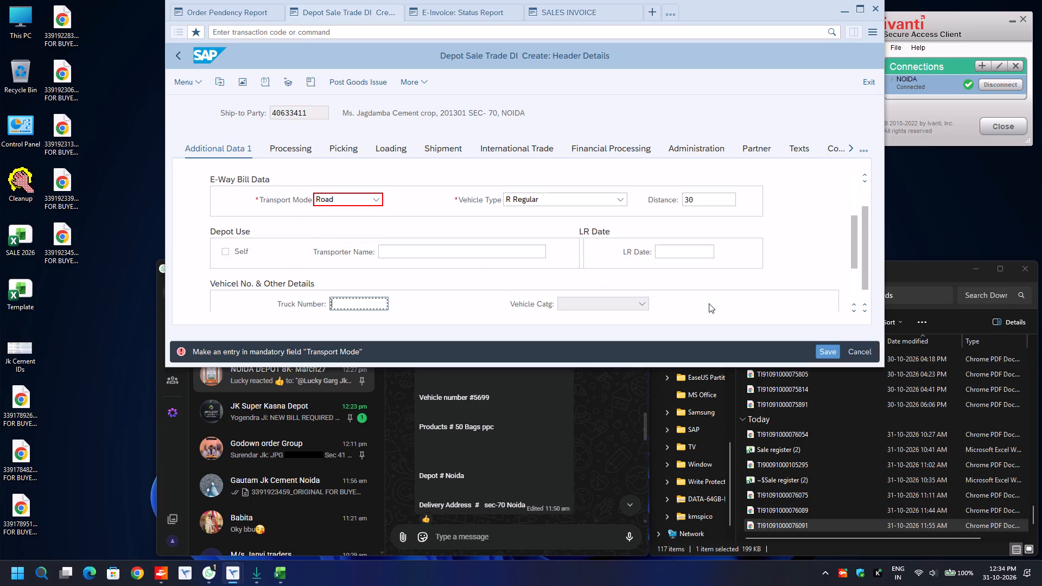
pyautogui.press('BackSpace')
pyautogui.press('Down')
pyautogui.press('Return')
pyautogui.press('Tab')
pyautogui.press('Tab')
pyautogui.press('BackSpace')
pyautogui.press('Down')
pyautogui.press('Return')
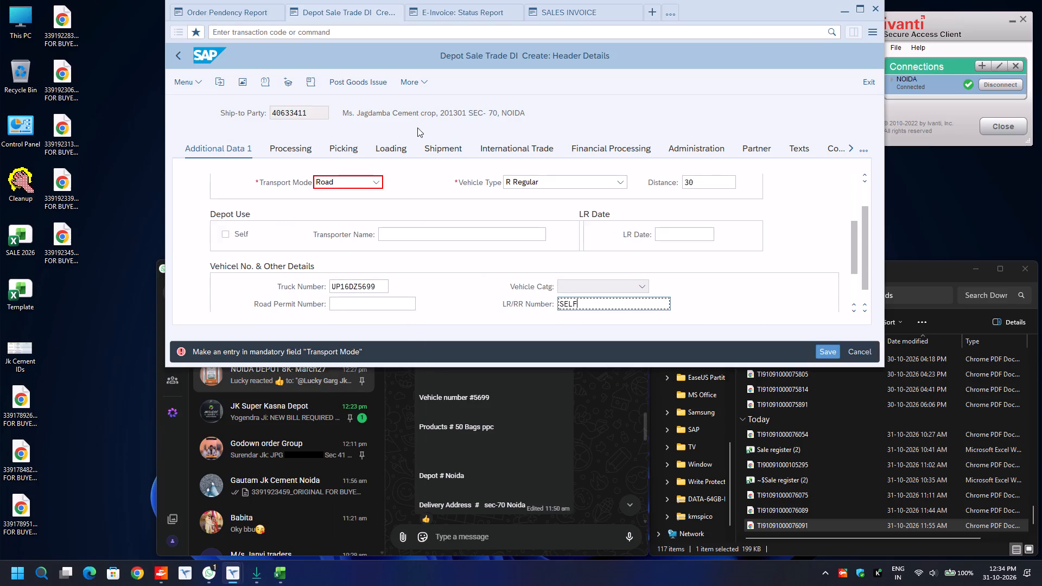
# Open the shipment details of the delivery header.
pyautogui.click(448, 148)
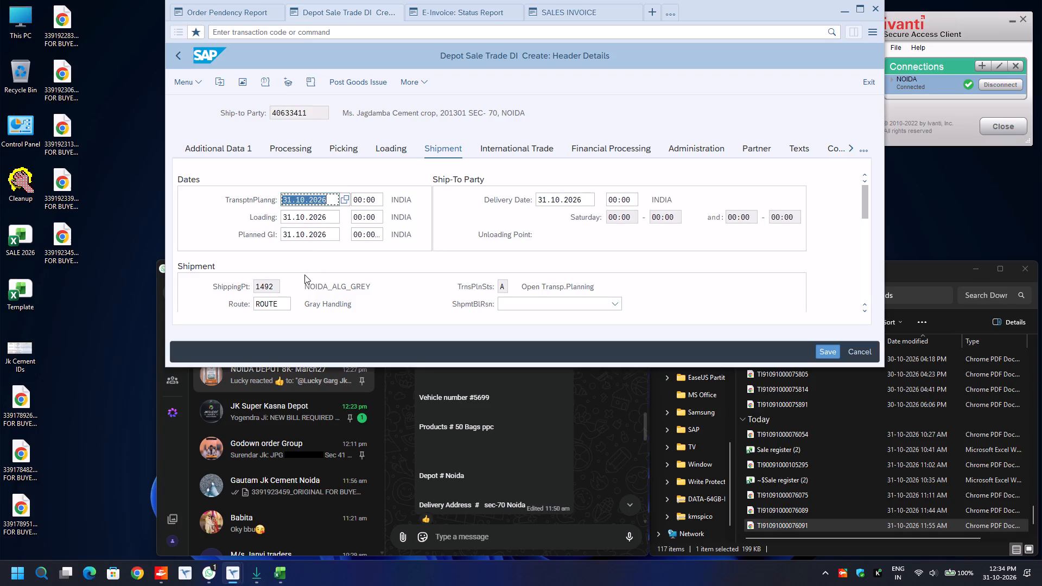
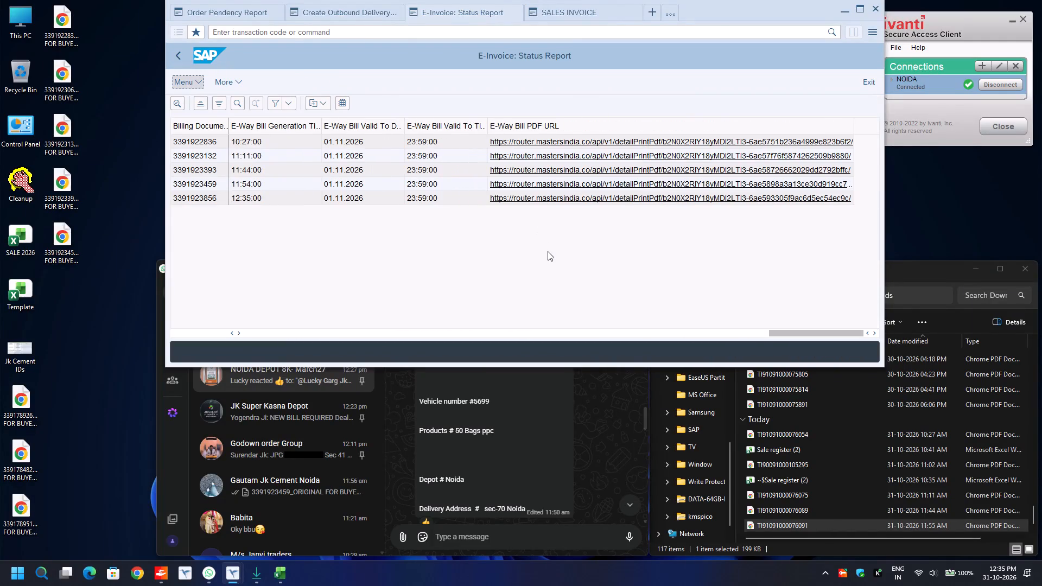
pyautogui.click(201, 195)
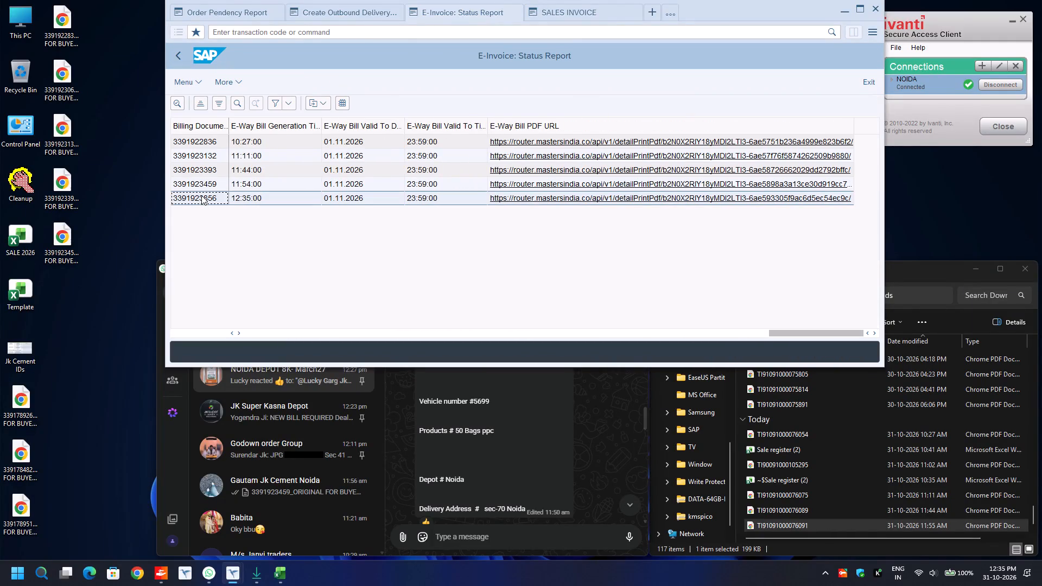
pyautogui.hotkey('ctrl', 'y')
pyautogui.hotkey('ctrl', 'c')
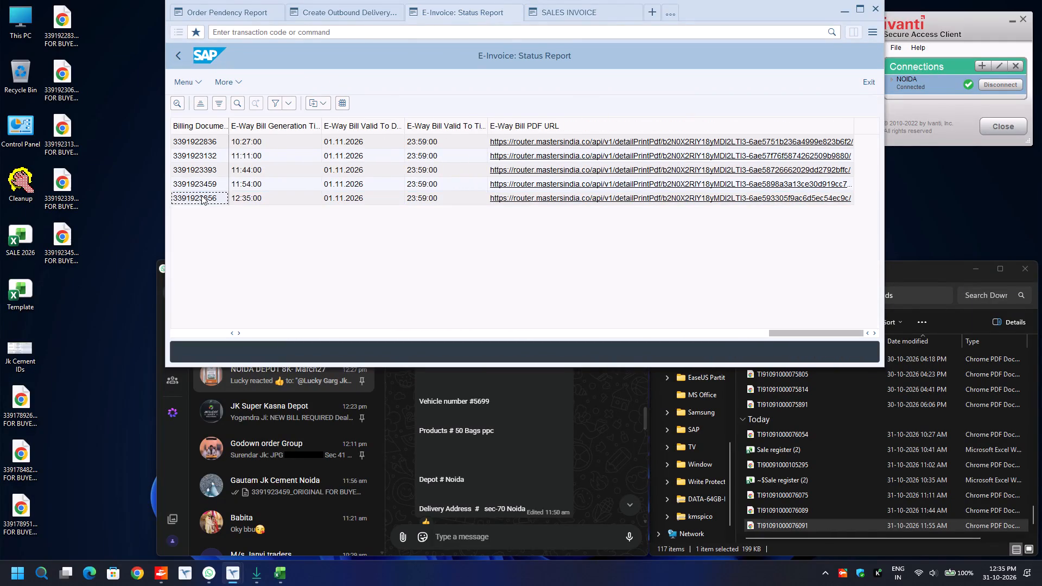
pyautogui.click(580, 8)
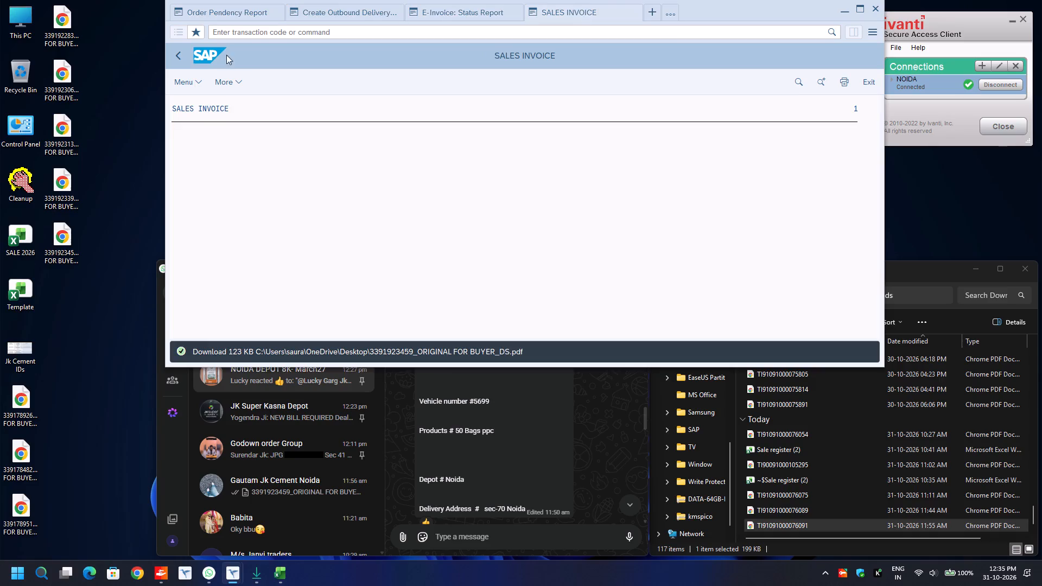
pyautogui.click(182, 58)
pyautogui.hotkey('ctrl', 'v')
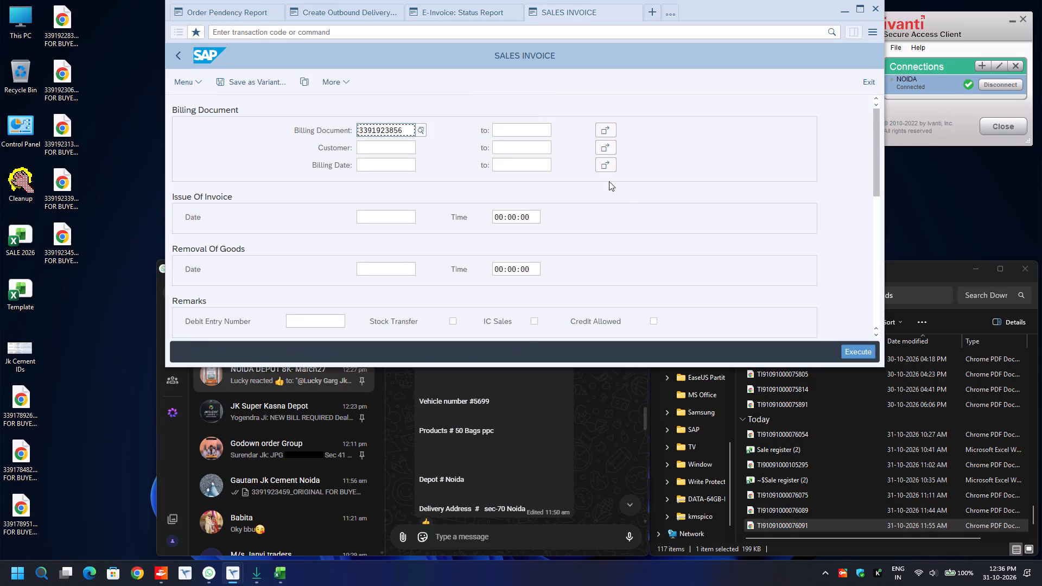
pyautogui.scroll(-7, 659, 227)
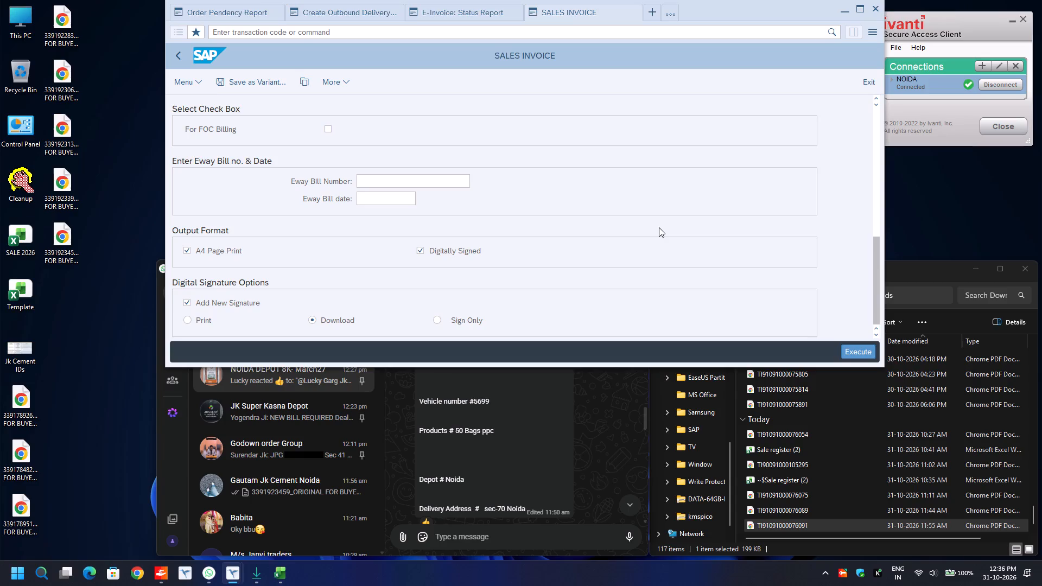
pyautogui.press('F8')
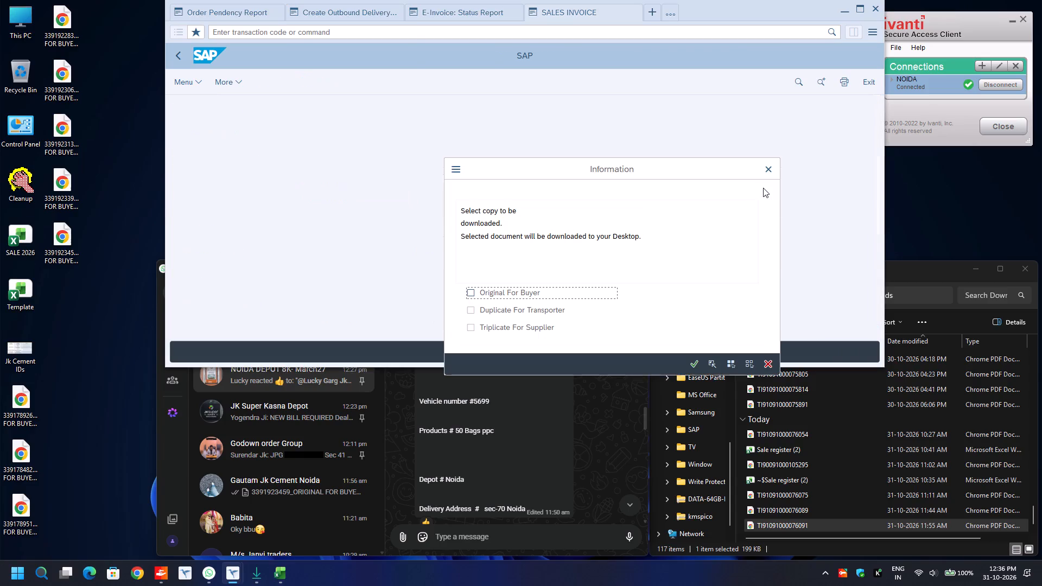
pyautogui.press('space')
pyautogui.press('Return')
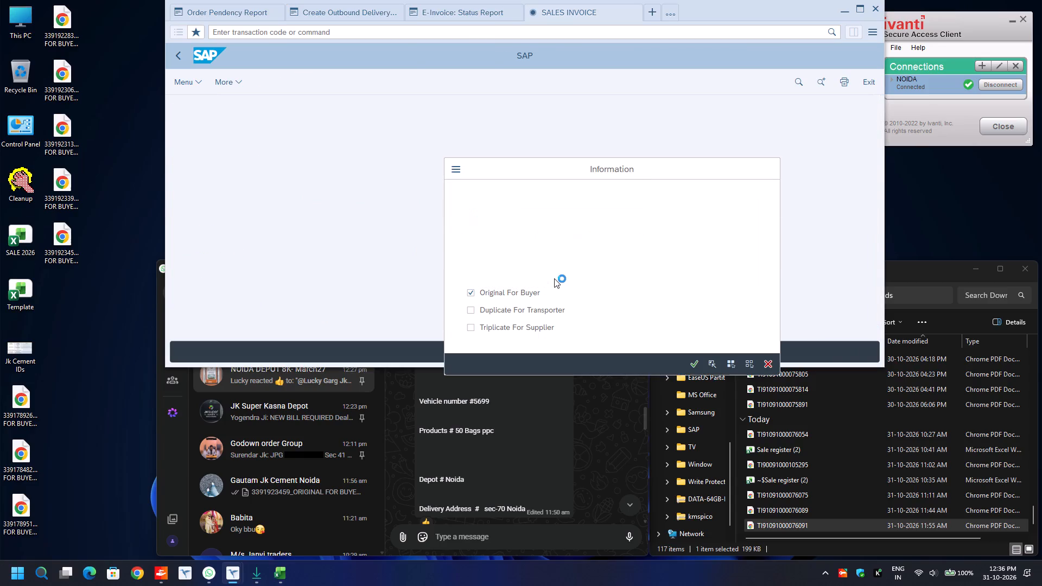
pyautogui.click(461, 10)
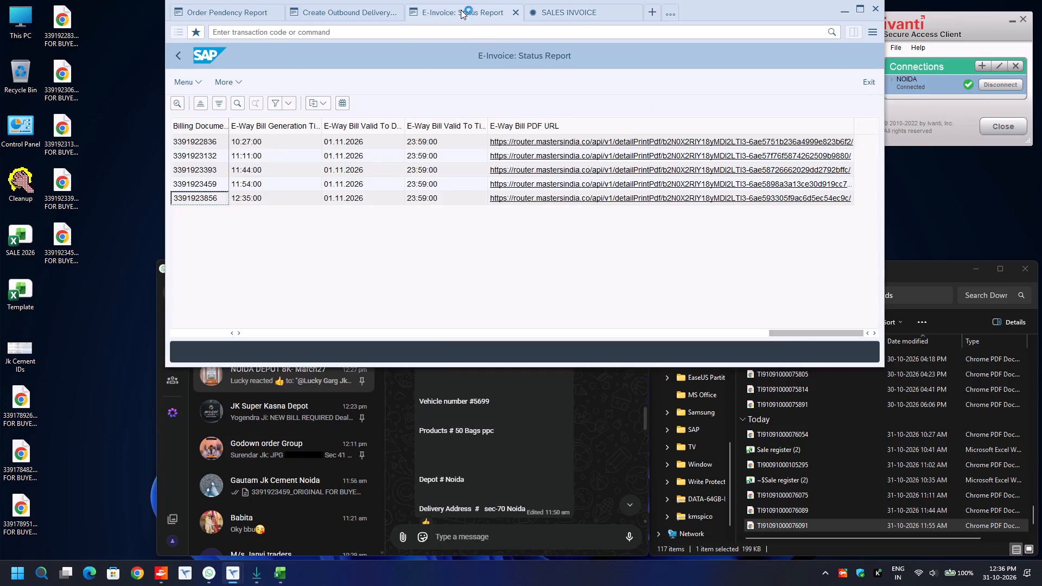
pyautogui.click(618, 197)
pyautogui.press('Left')
pyautogui.press('Return')
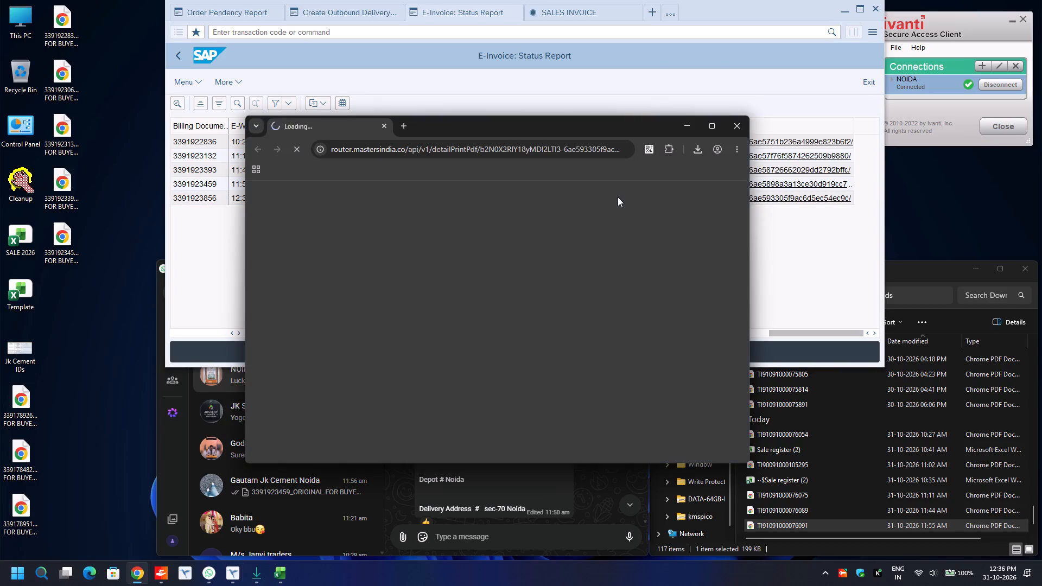
pyautogui.click(667, 174)
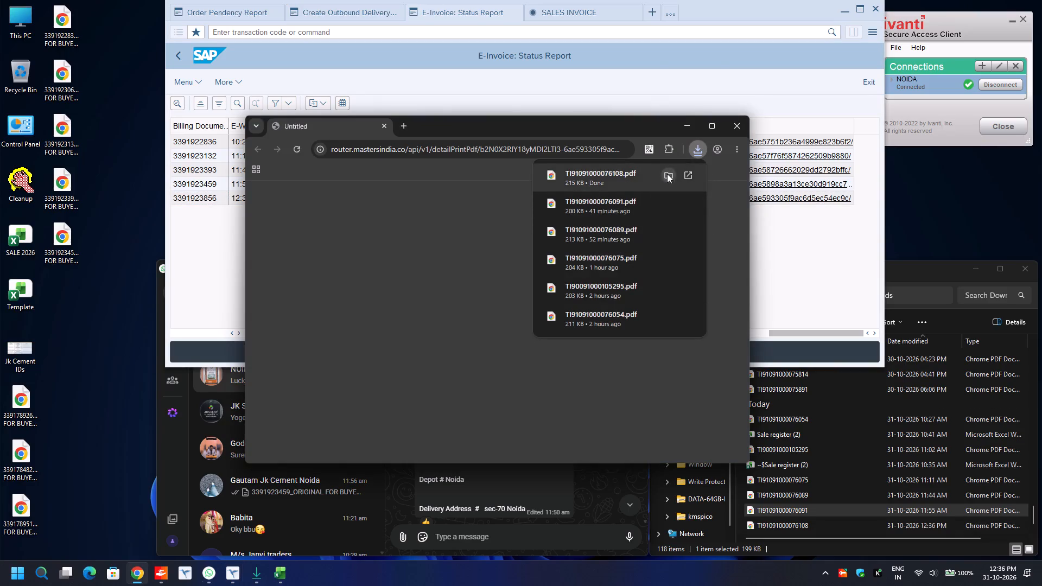
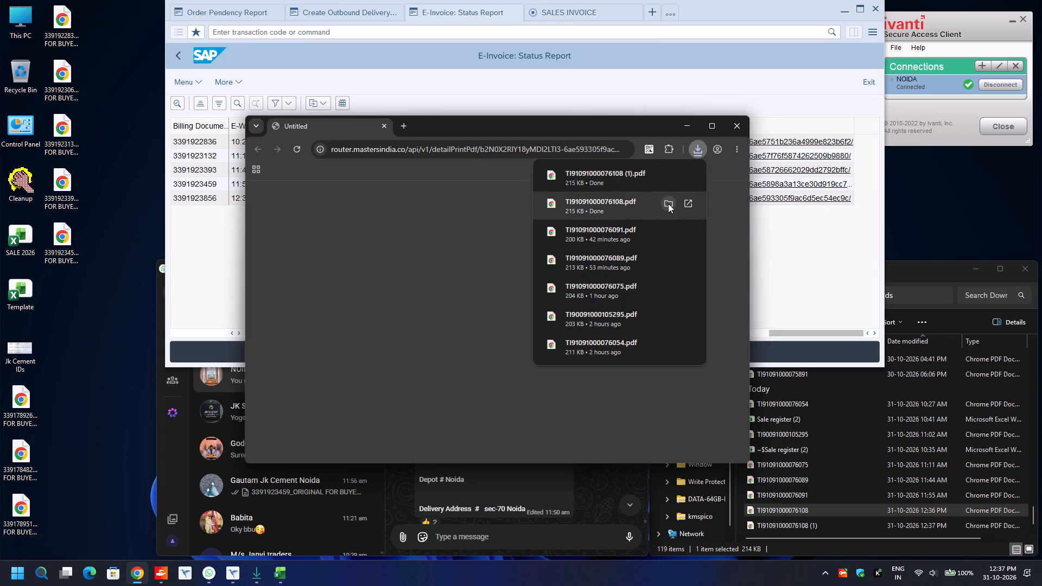
# View the downloaded e-way bill file TI91091000076108.pdf and close the browser window.
pyautogui.click(668, 203)
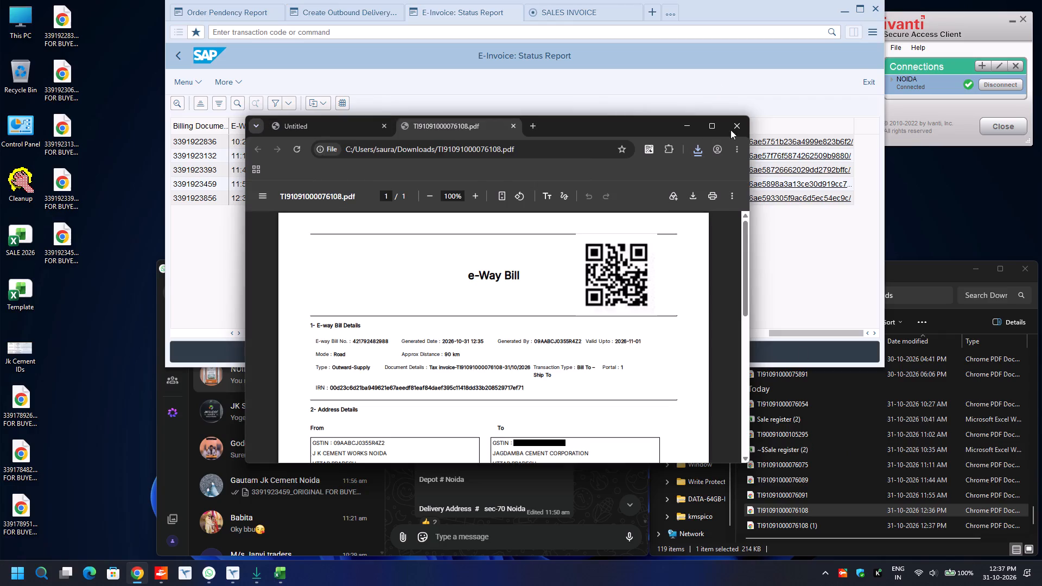
pyautogui.click(739, 123)
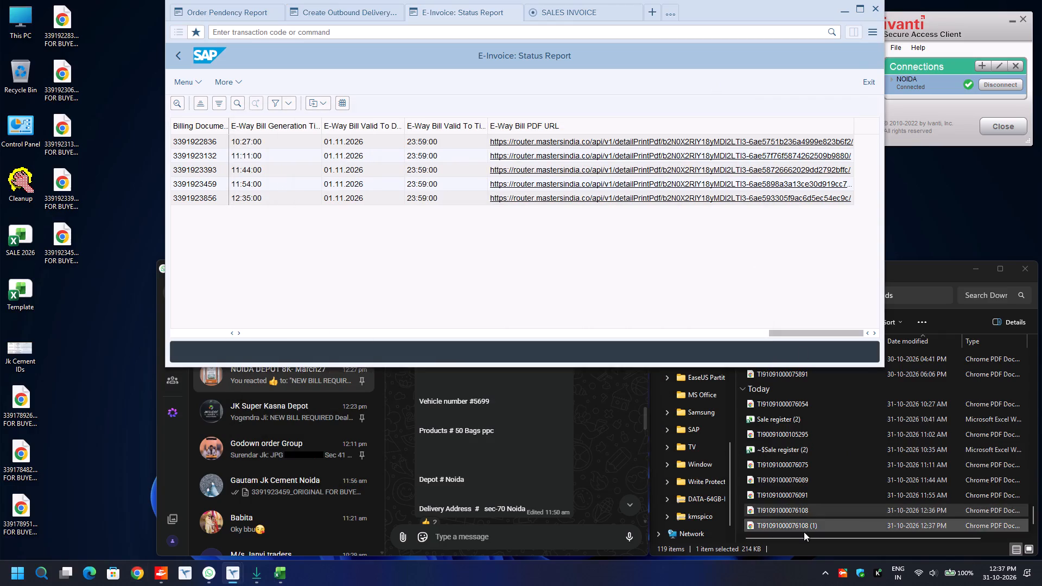
pyautogui.click(803, 526)
pyautogui.hotkey('shift', 'Delete')
pyautogui.press('Return')
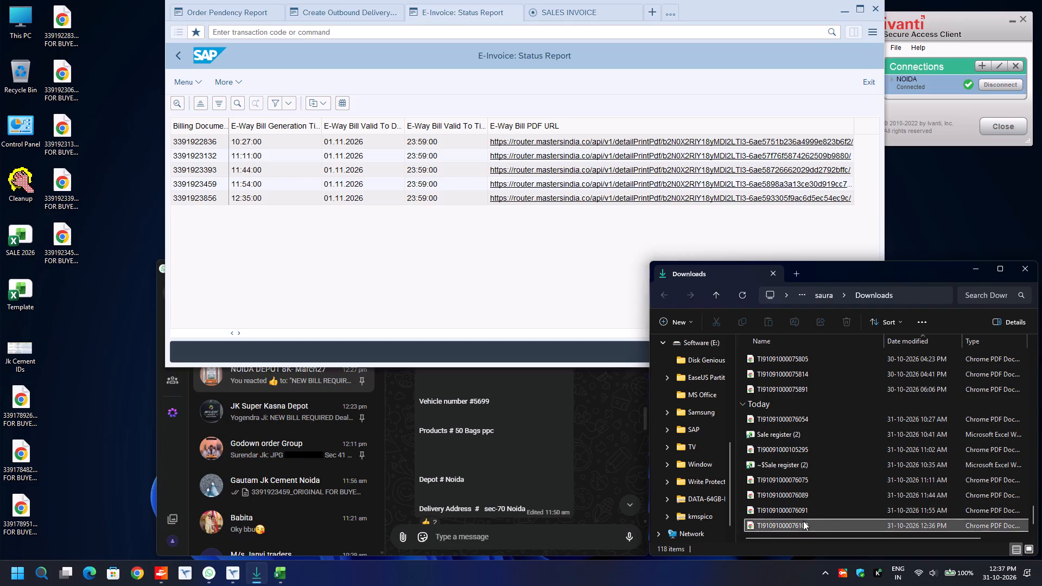
pyautogui.click(800, 521)
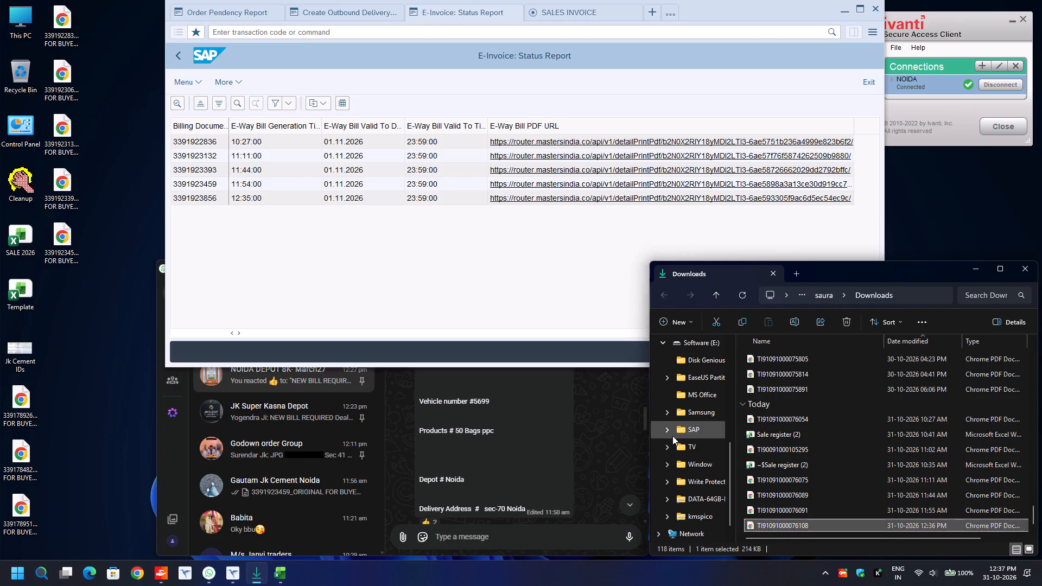
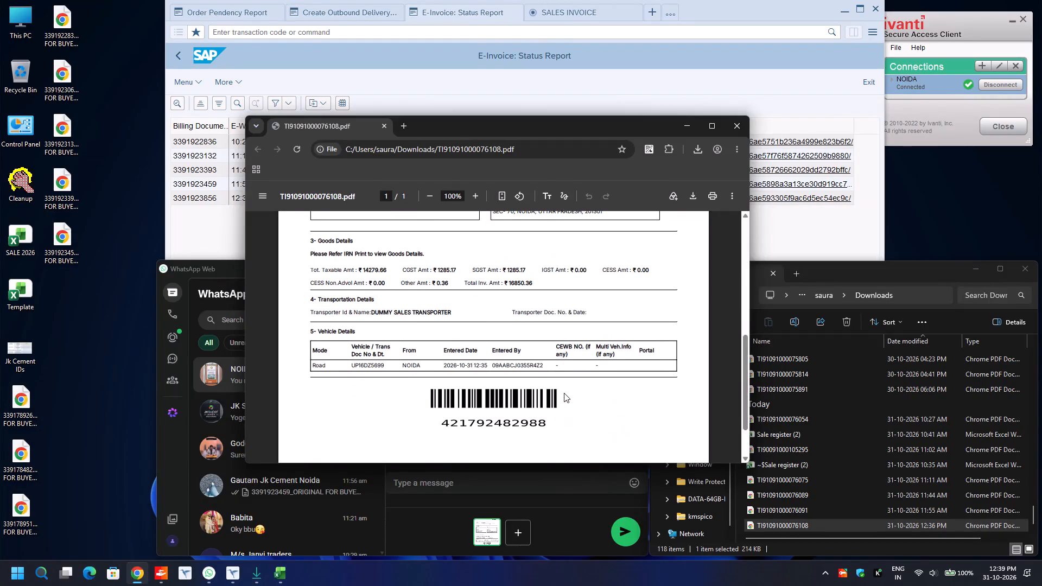
pyautogui.scroll(-1, 564, 393)
pyautogui.scroll(1, 586, 356)
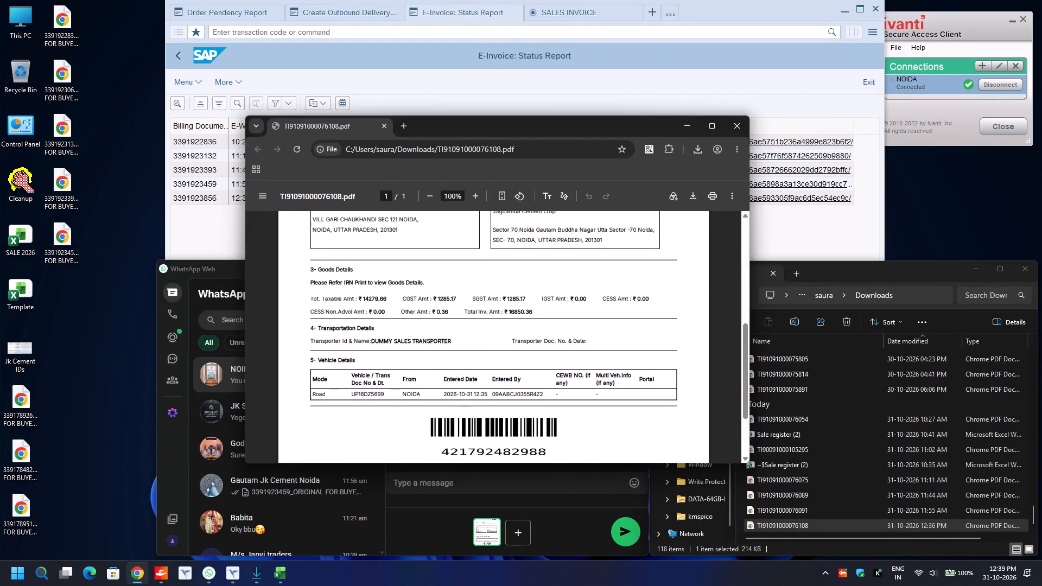
pyautogui.scroll(1, 586, 356)
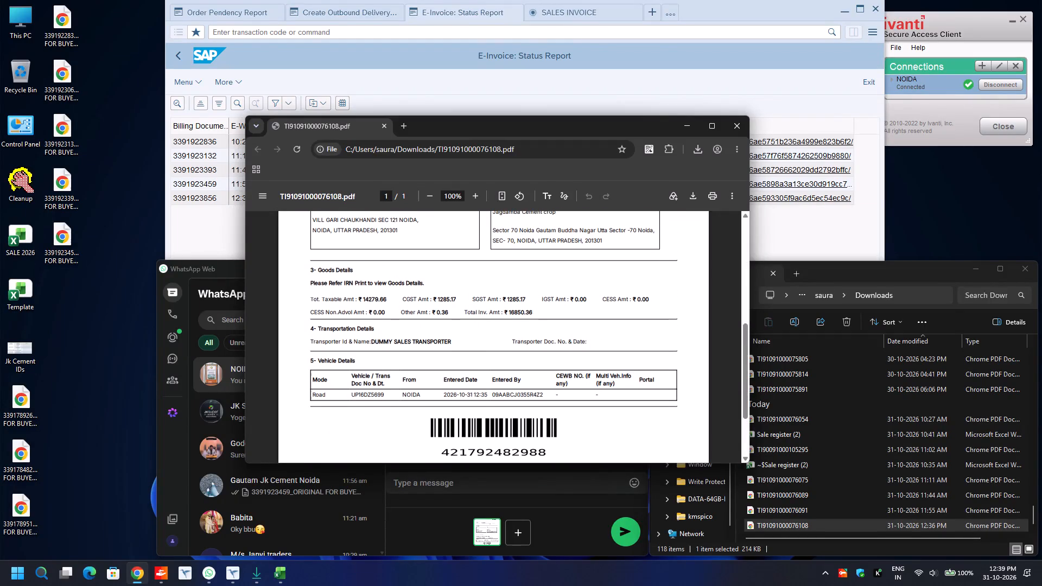
pyautogui.scroll(3, 586, 356)
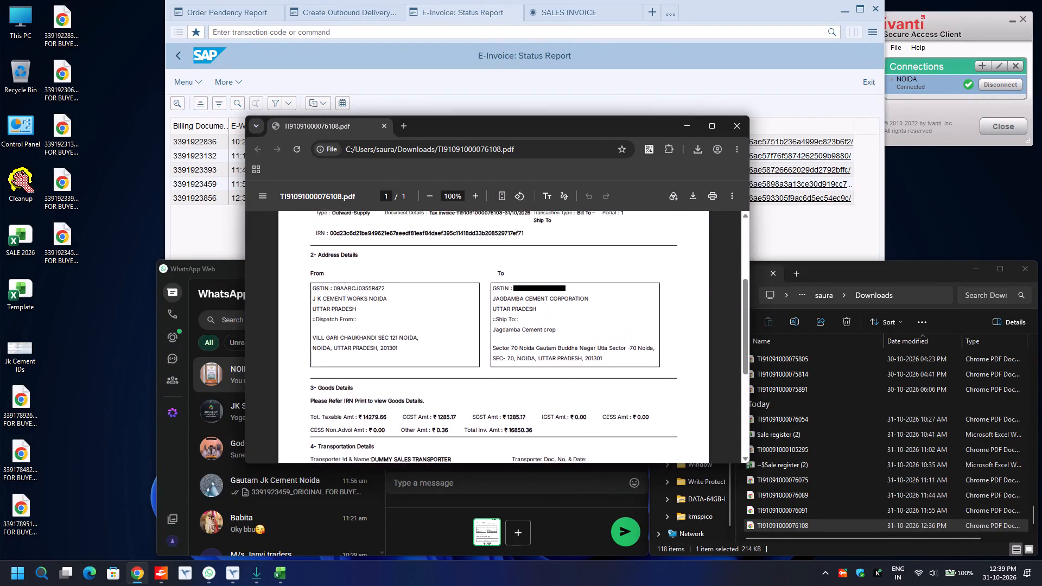
pyautogui.scroll(2, 586, 356)
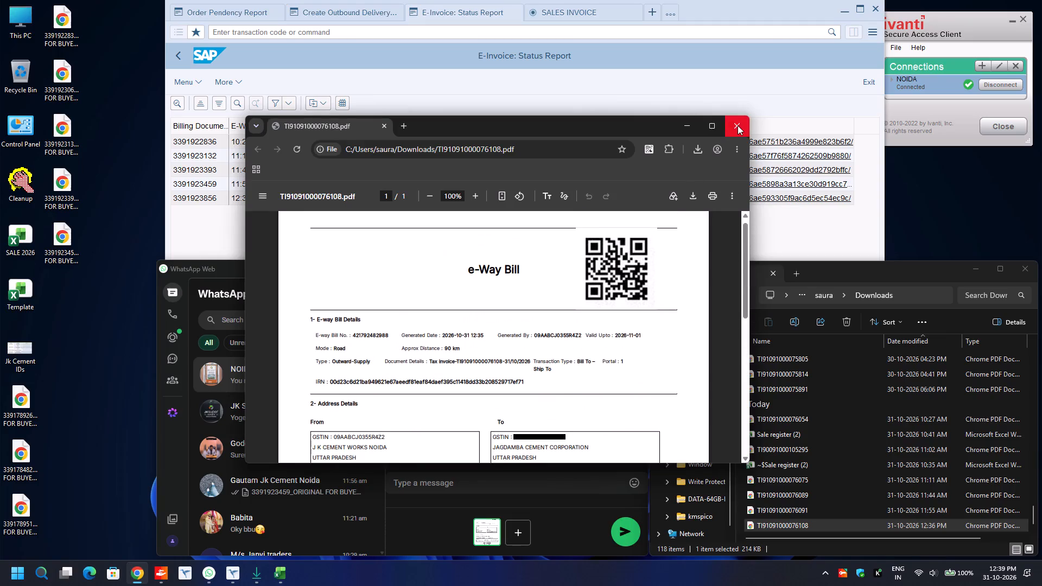
pyautogui.click(738, 125)
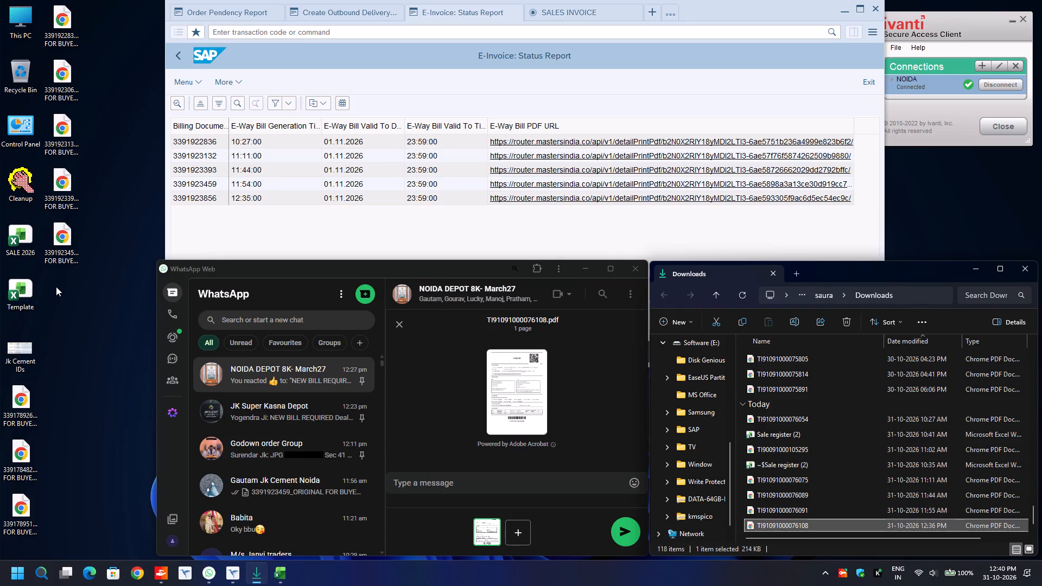
# Check the SALES INVOICE session's buyer copy output and return to the E-Invoice: Status Report session.
pyautogui.click(564, 8)
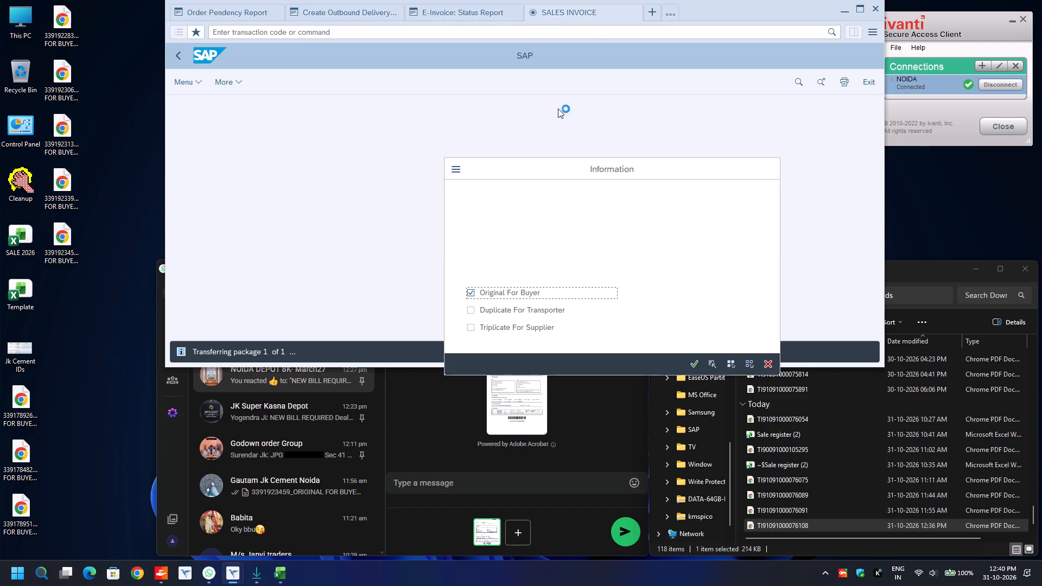
pyautogui.click(480, 7)
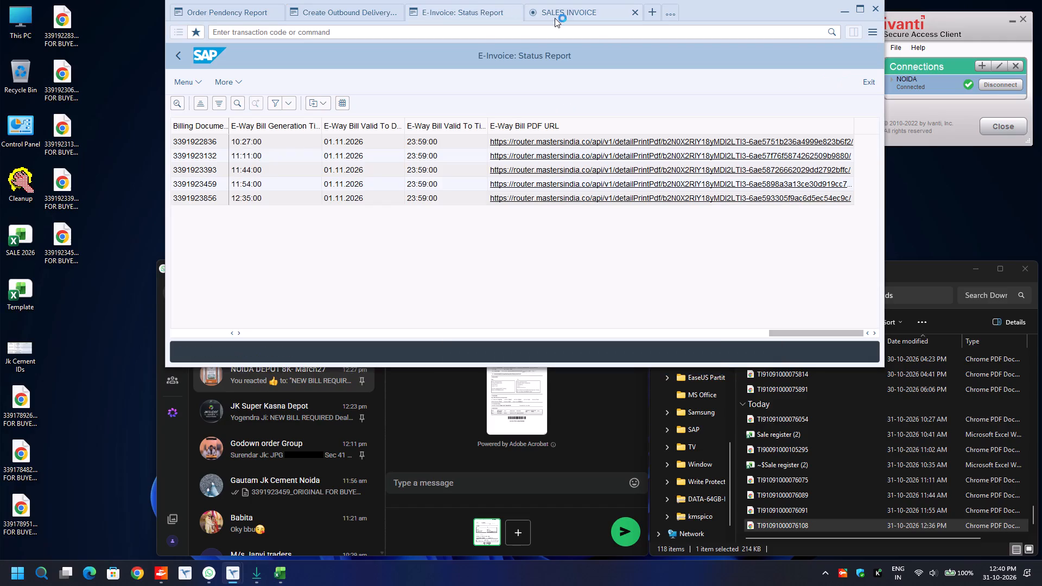
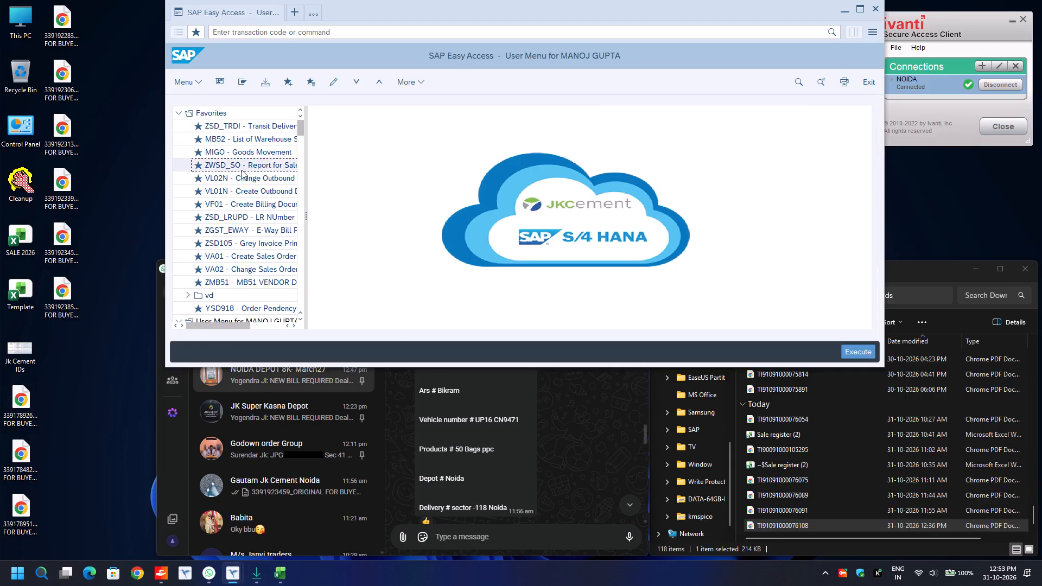
# Open the ZWSD_SO sales order report and enter sales organization 1000 with document dates 30.10.2026 to 31.10.2026.
pyautogui.press('Return')
pyautogui.press('BackSpace')
pyautogui.press('Down')
pyautogui.press('Return')
pyautogui.press('Down')
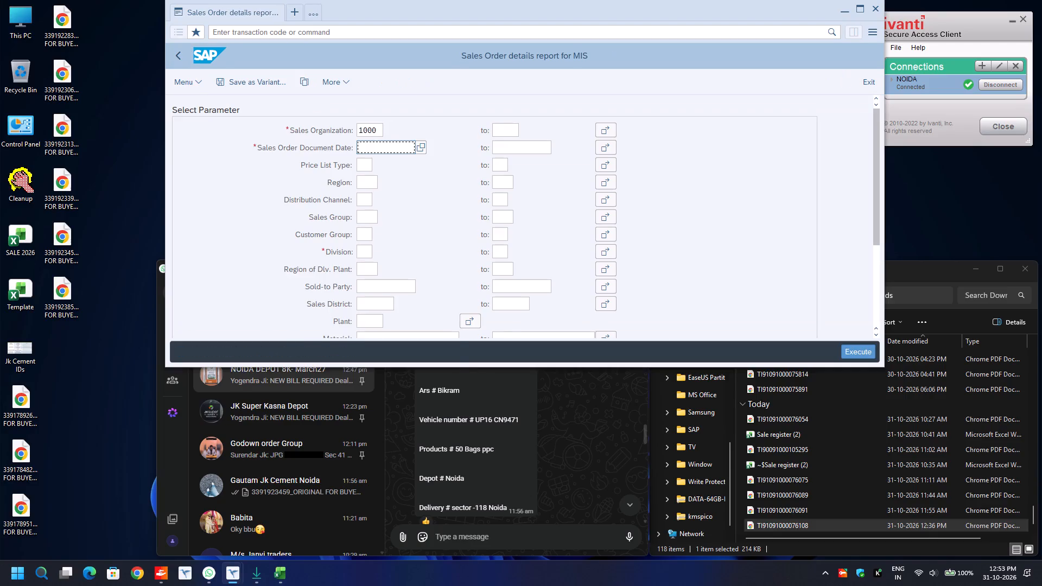
pyautogui.press('BackSpace')
pyautogui.press('Down')
pyautogui.press('Return')
pyautogui.press('Tab')
pyautogui.press('BackSpace')
pyautogui.press('Down')
pyautogui.press('Return')
pyautogui.press('Return')
# Set the report's division range to 00 through 99.
pyautogui.press('BackSpace')
pyautogui.press('Down')
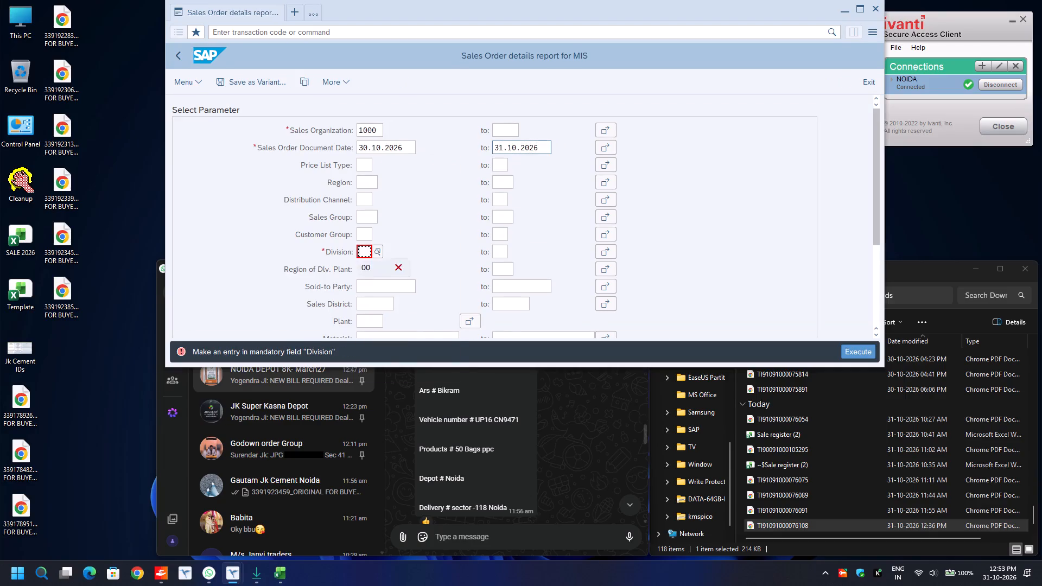
pyautogui.press('Return')
pyautogui.press('Tab')
pyautogui.press('BackSpace')
pyautogui.press('Down')
pyautogui.press('Return')
# Restrict the report to plants 8134, 8135 and 8136 using multiple selection, and run it.
pyautogui.press('Down')
pyautogui.press('Down')
pyautogui.press('Down')
pyautogui.press('Down')
pyautogui.press('Tab')
pyautogui.press('Return')
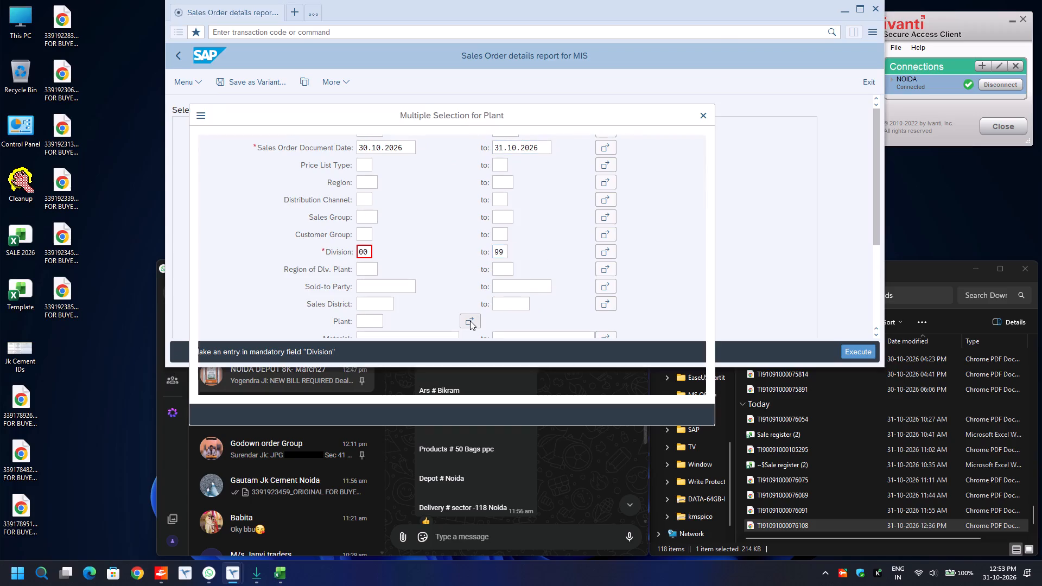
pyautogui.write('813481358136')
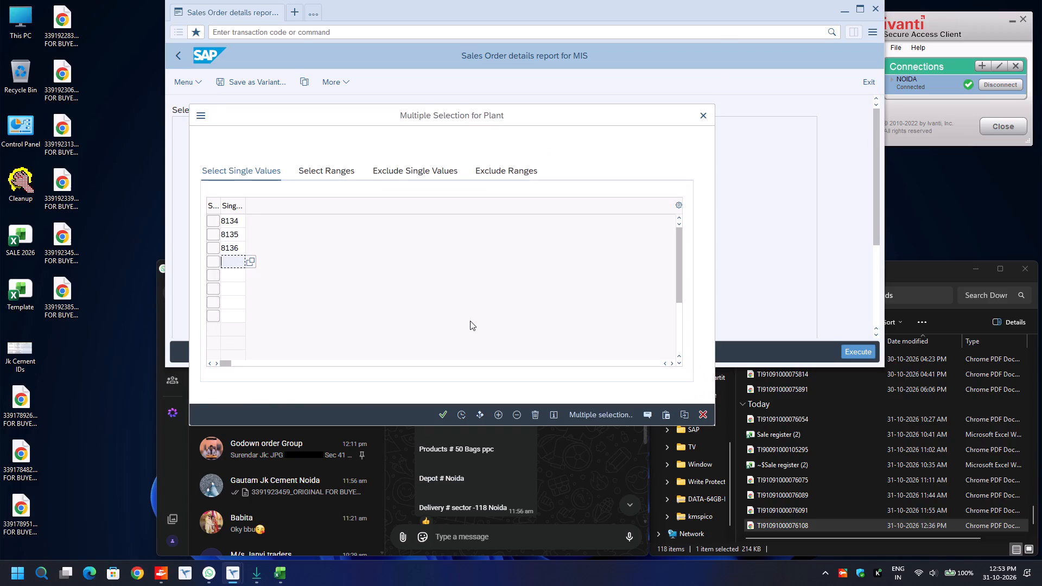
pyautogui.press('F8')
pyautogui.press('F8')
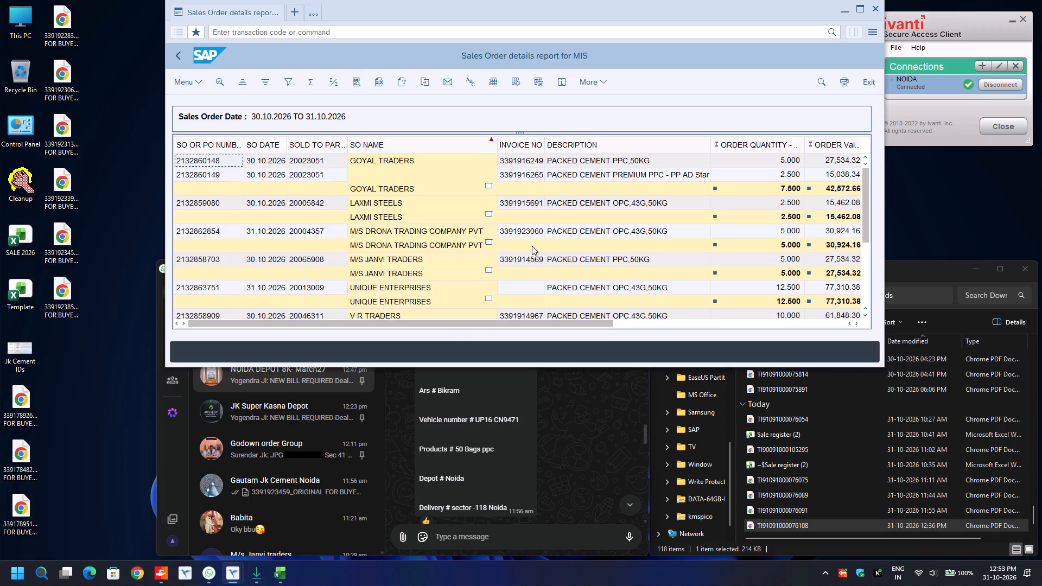
# Return to the report's selection criteria and set the starting sales order document date to 31.10.2026.
pyautogui.click(180, 60)
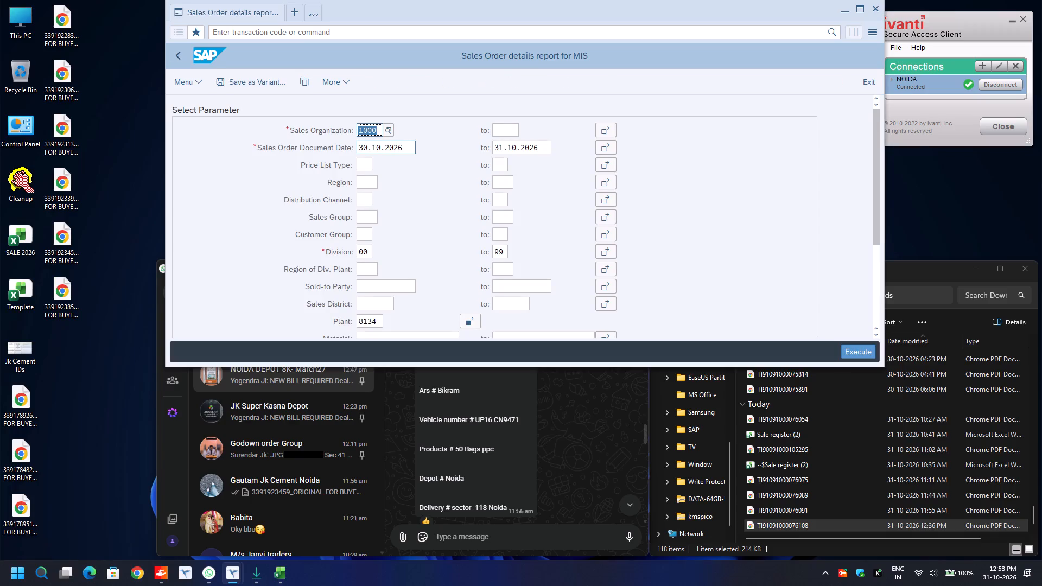
pyautogui.click(365, 143)
pyautogui.press('BackSpace')
pyautogui.press('1')
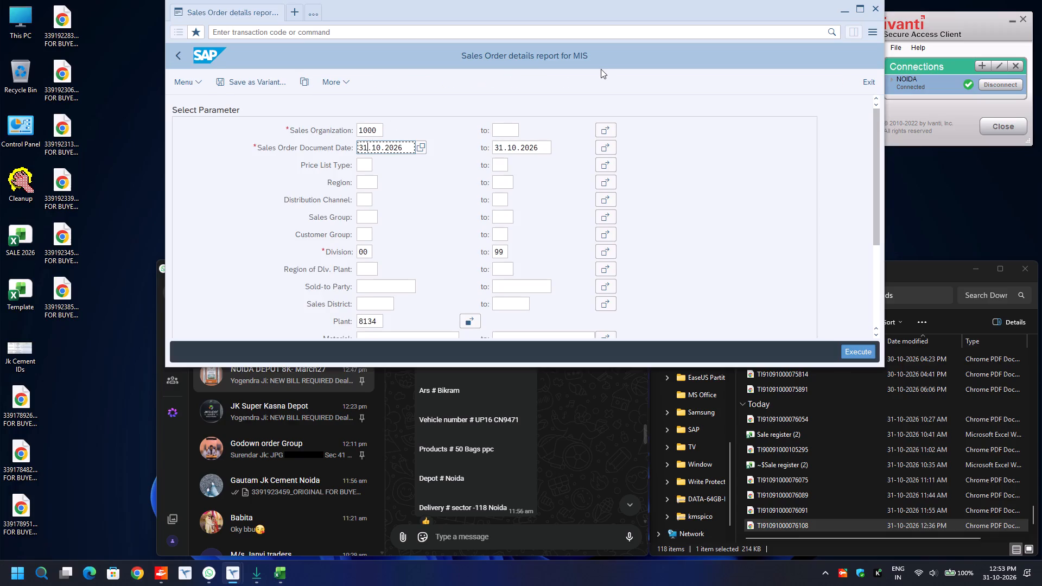
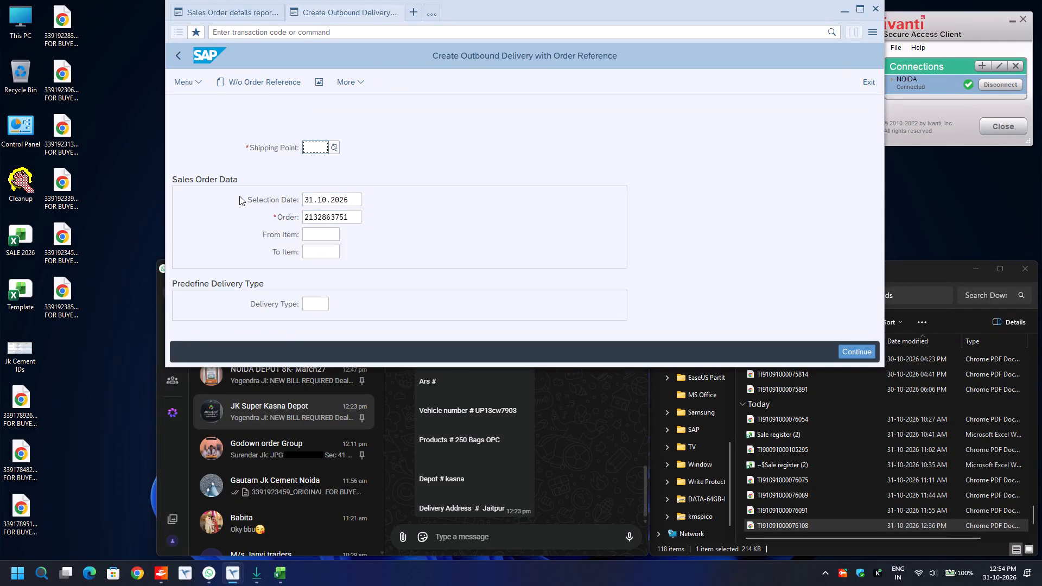
pyautogui.write('10')
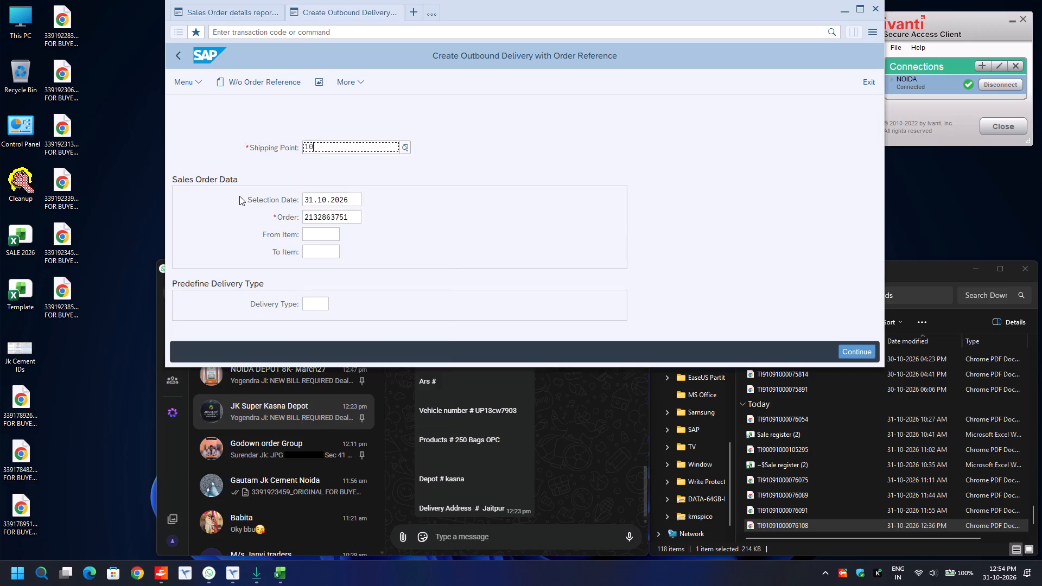
pyautogui.press('BackSpace')
pyautogui.press('BackSpace')
pyautogui.write('8134')
pyautogui.press('Return')
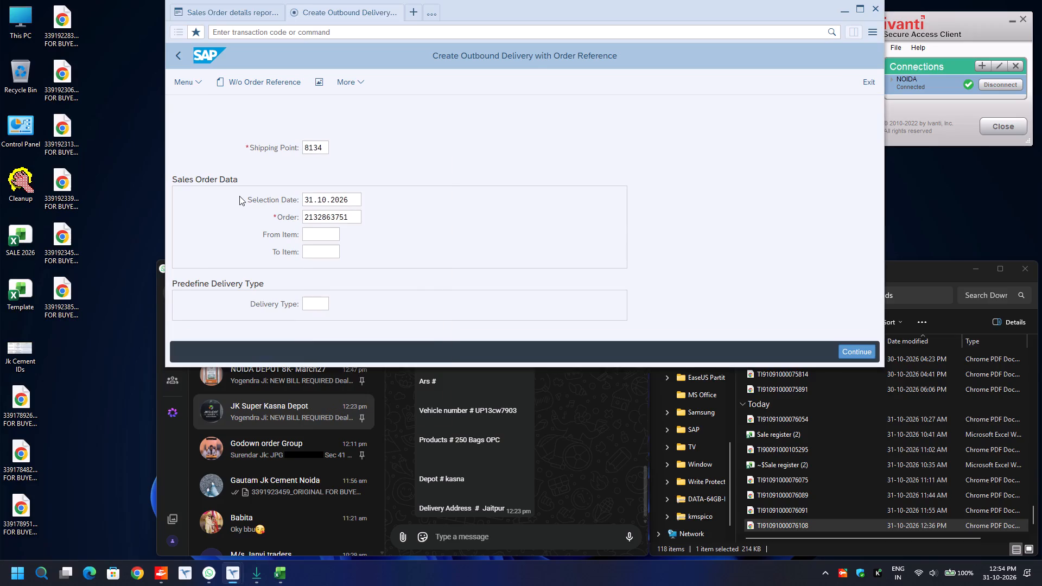
# In the delivery's picking data, enter picked quantity 12.500 and batch 1004-8134 for material 110002.
pyautogui.click(256, 167)
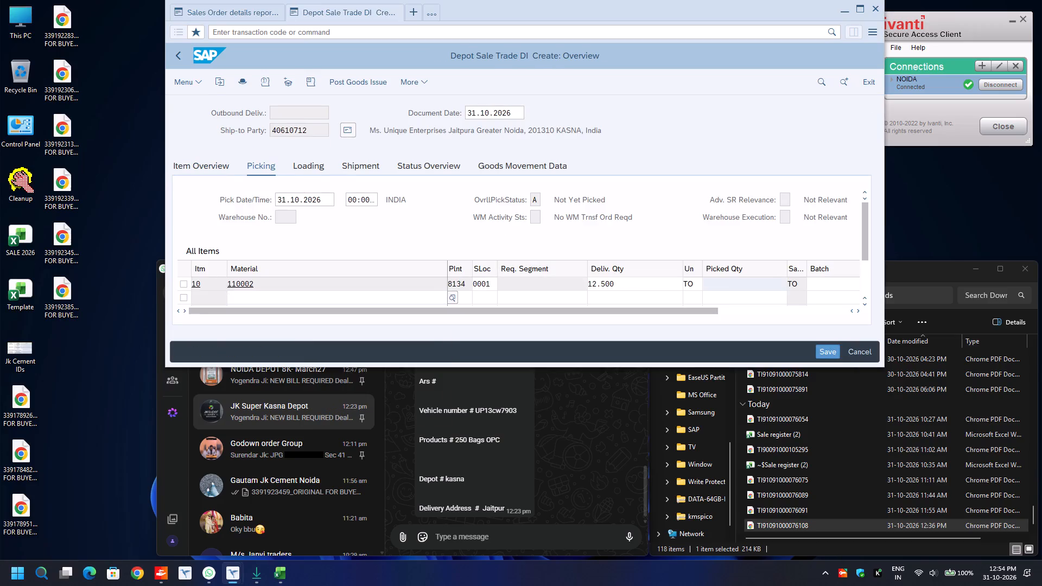
pyautogui.click(732, 287)
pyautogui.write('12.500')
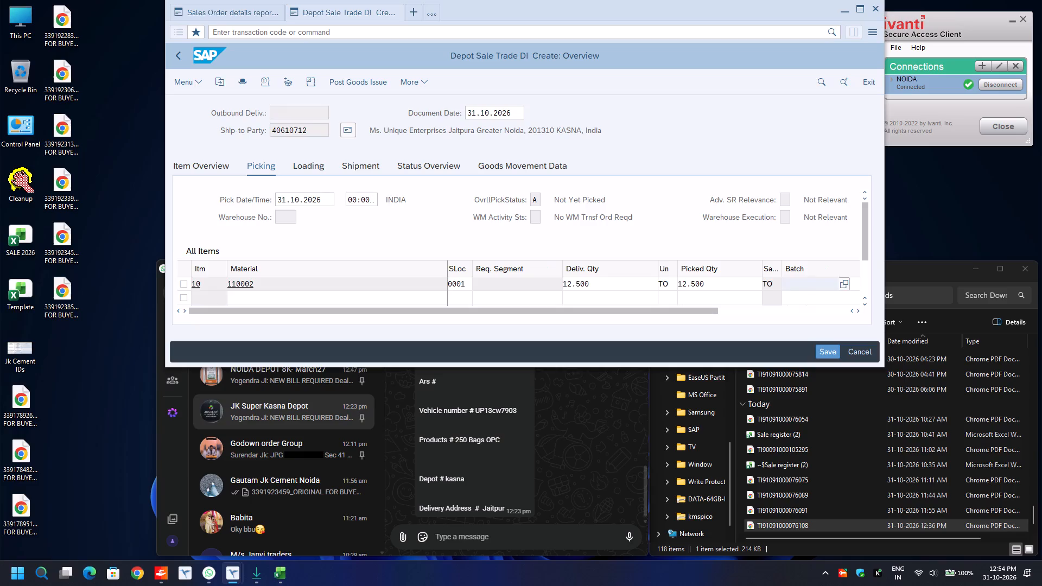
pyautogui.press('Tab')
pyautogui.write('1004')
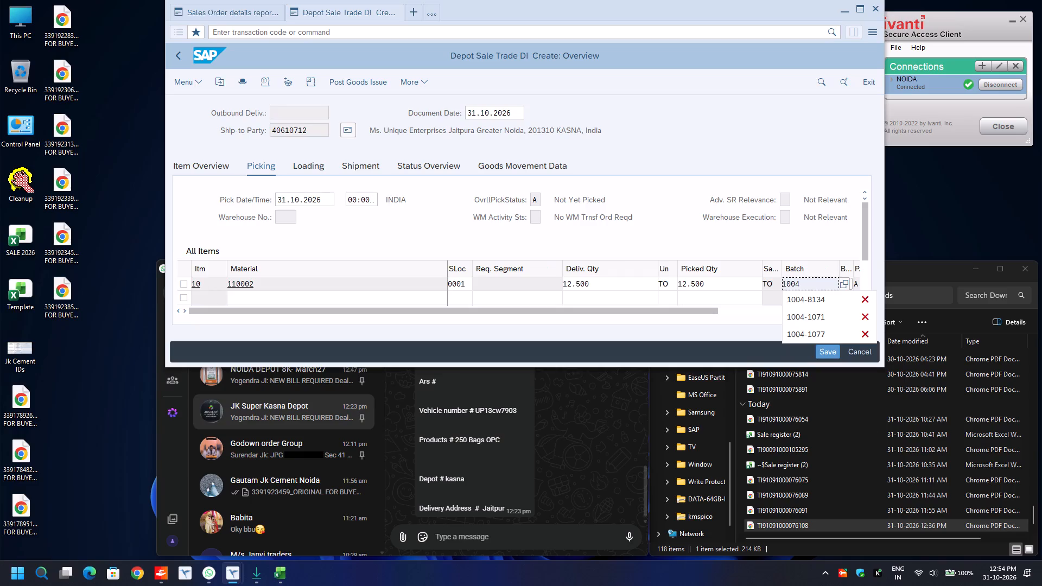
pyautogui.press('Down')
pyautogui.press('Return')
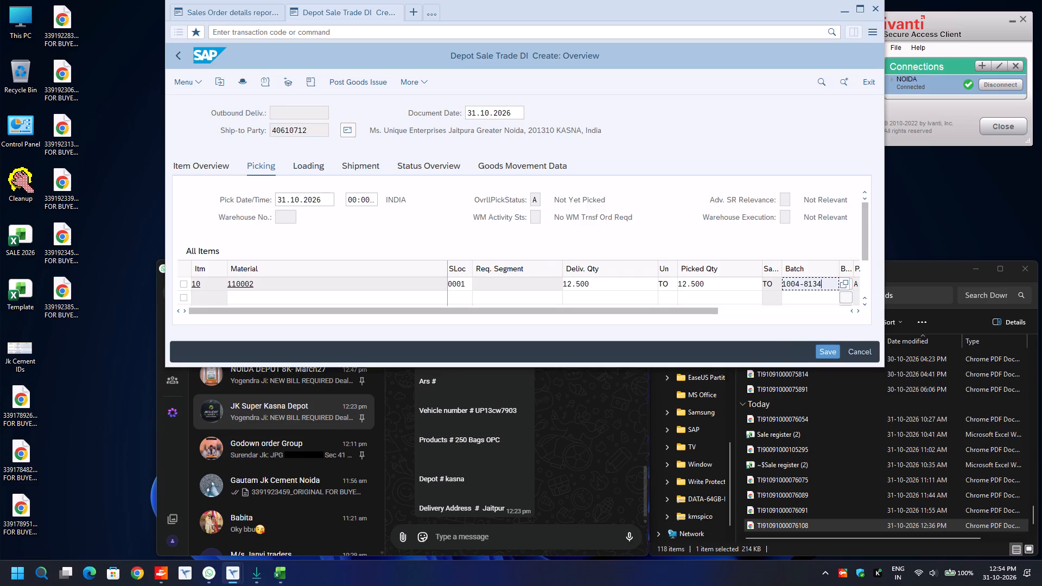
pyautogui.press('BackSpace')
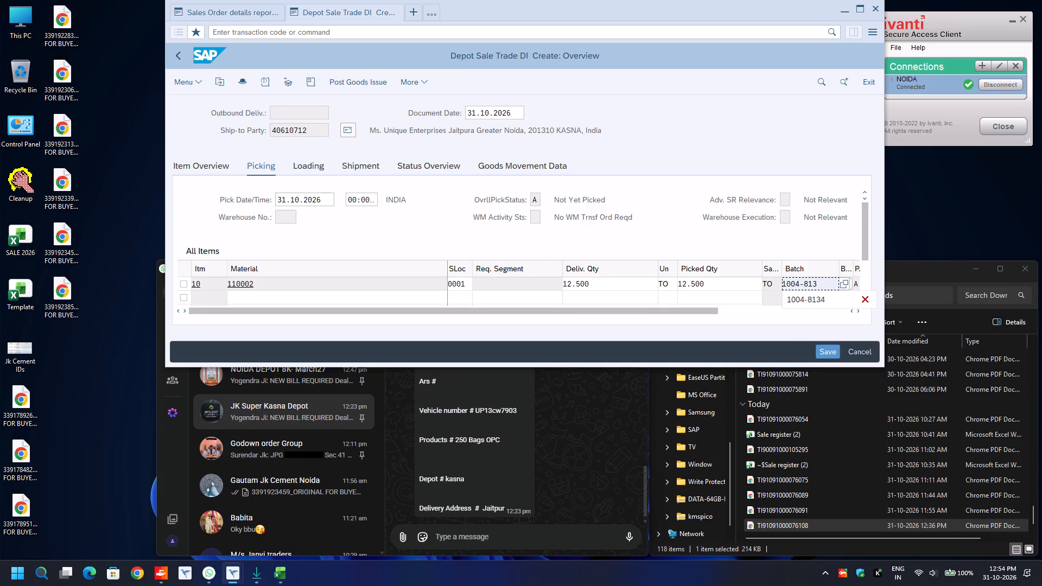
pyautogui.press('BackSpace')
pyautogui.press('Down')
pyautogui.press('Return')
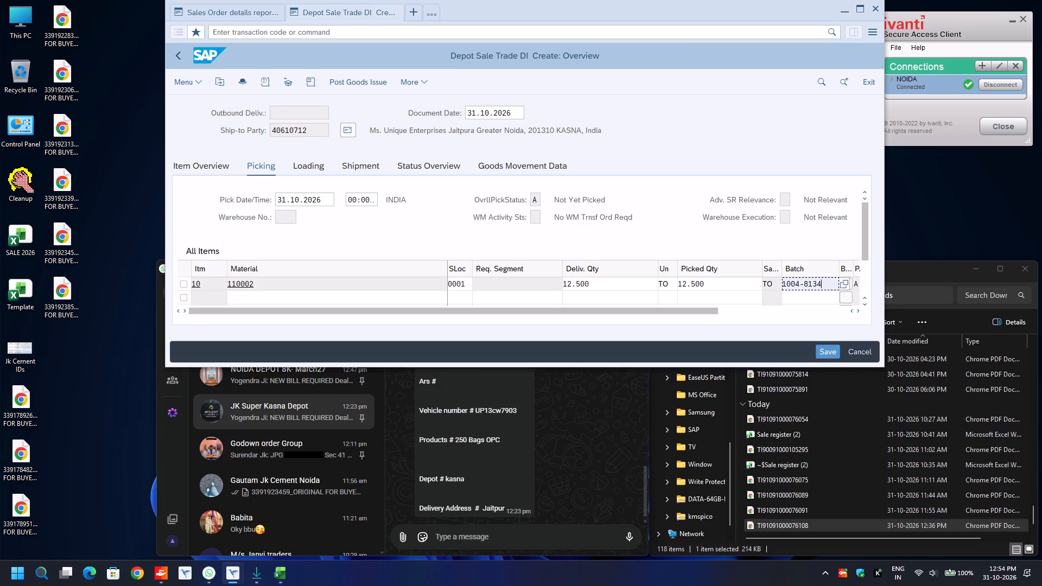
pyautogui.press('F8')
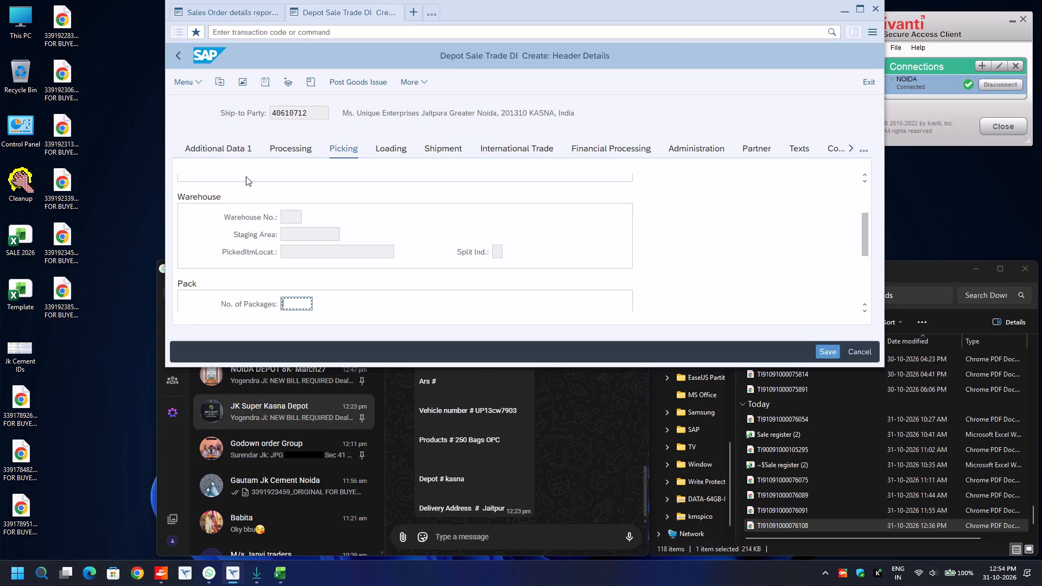
pyautogui.click(224, 146)
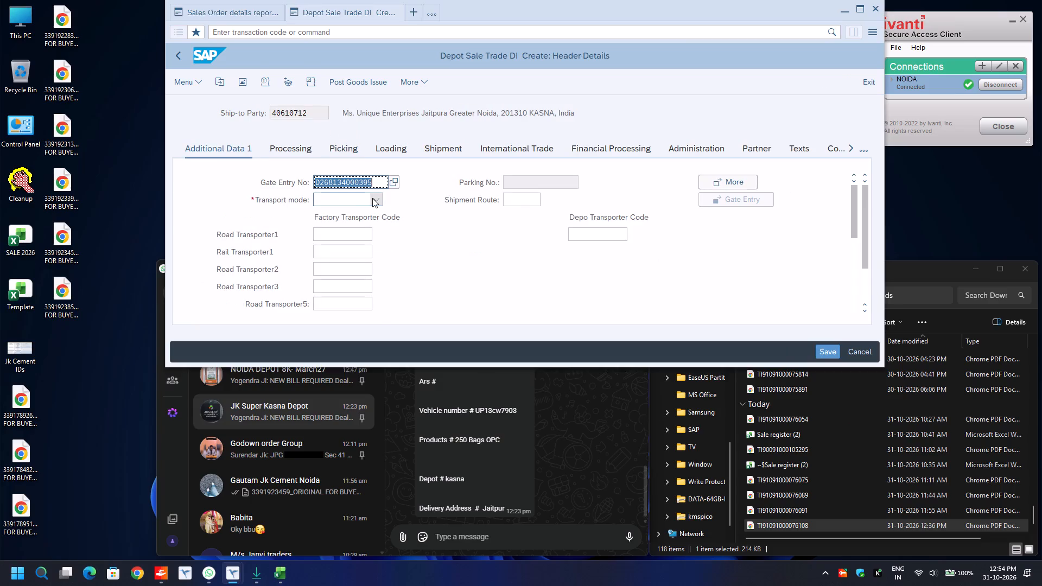
pyautogui.click(372, 198)
pyautogui.click(320, 249)
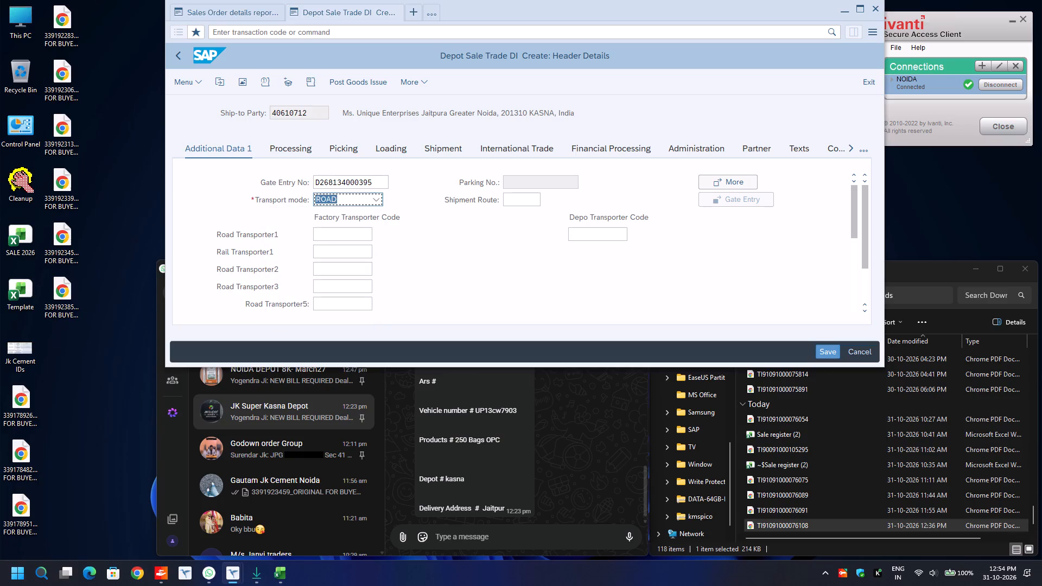
pyautogui.click(318, 235)
pyautogui.press('BackSpace')
pyautogui.press('Down')
pyautogui.press('Return')
pyautogui.press('Return')
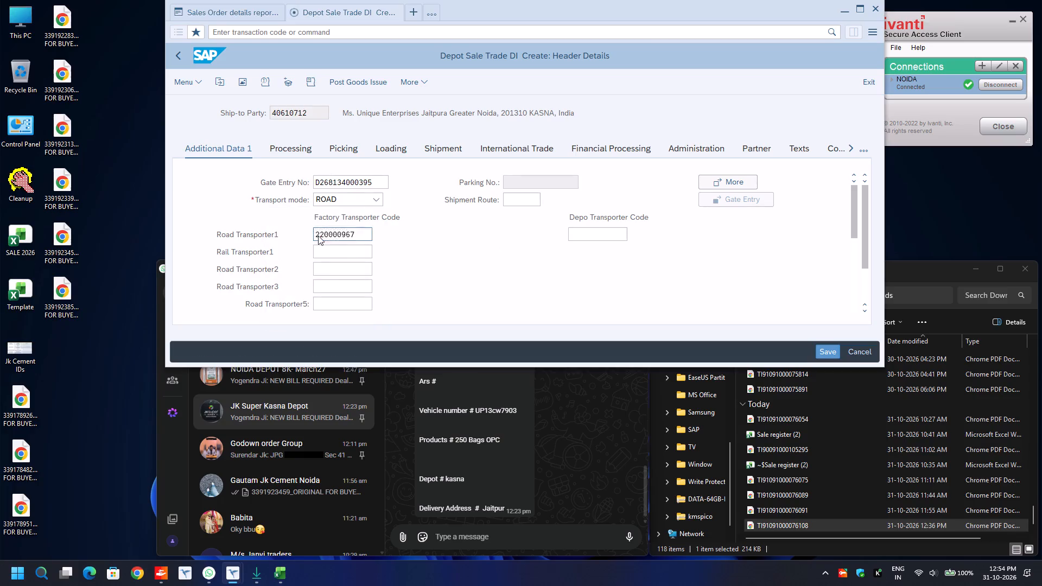
# Fill the e-way bill data with transport mode Road, vehicle type R Regular and distance 30.
pyautogui.write('ro')
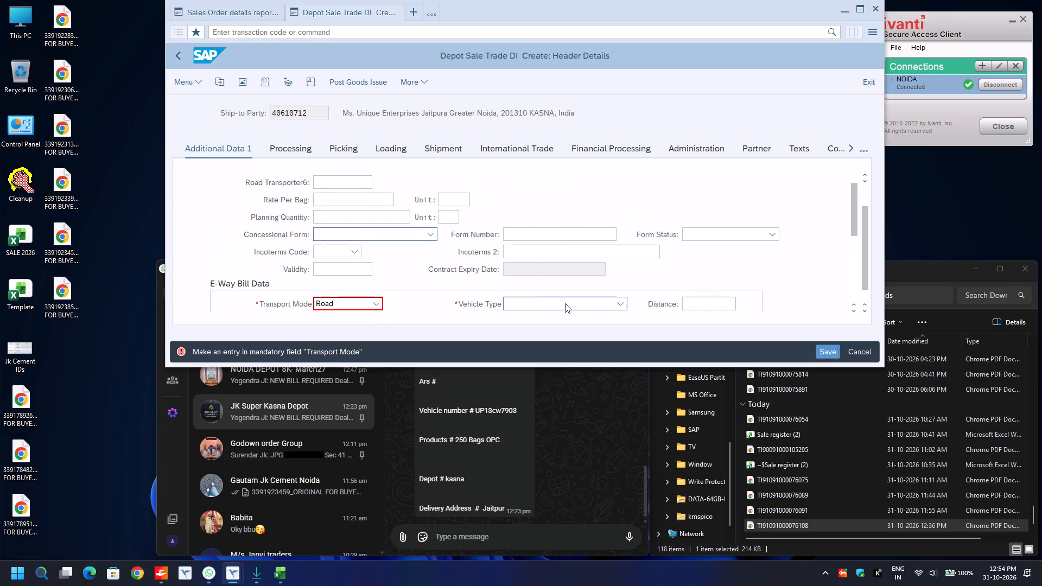
pyautogui.press('Tab')
pyautogui.press('Tab')
pyautogui.press('BackSpace')
pyautogui.press('Down')
pyautogui.press('Return')
pyautogui.press('Down')
pyautogui.press('Down')
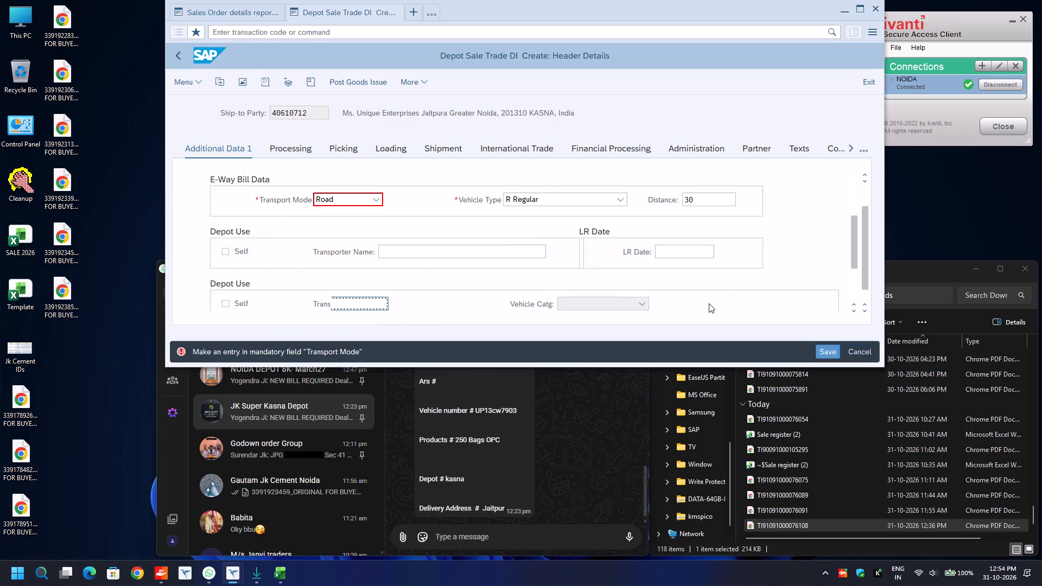
pyautogui.press('BackSpace')
pyautogui.press('Down')
pyautogui.press('Down')
pyautogui.press('Down')
pyautogui.press('Down')
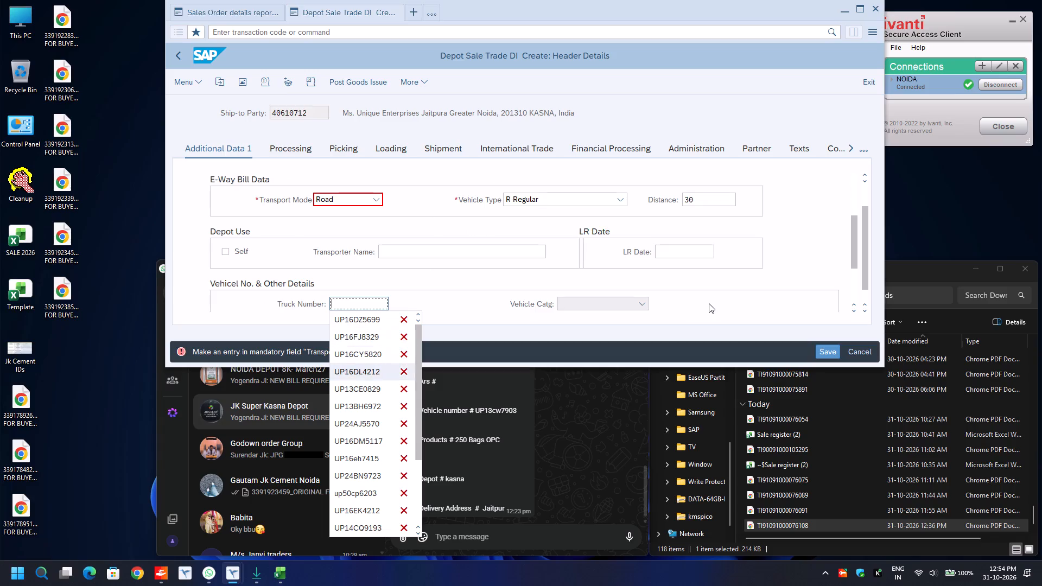
pyautogui.press('Down')
pyautogui.press('Down')
pyautogui.press('Down')
pyautogui.press('Down')
pyautogui.press('Down')
pyautogui.press('Down')
pyautogui.press('Down')
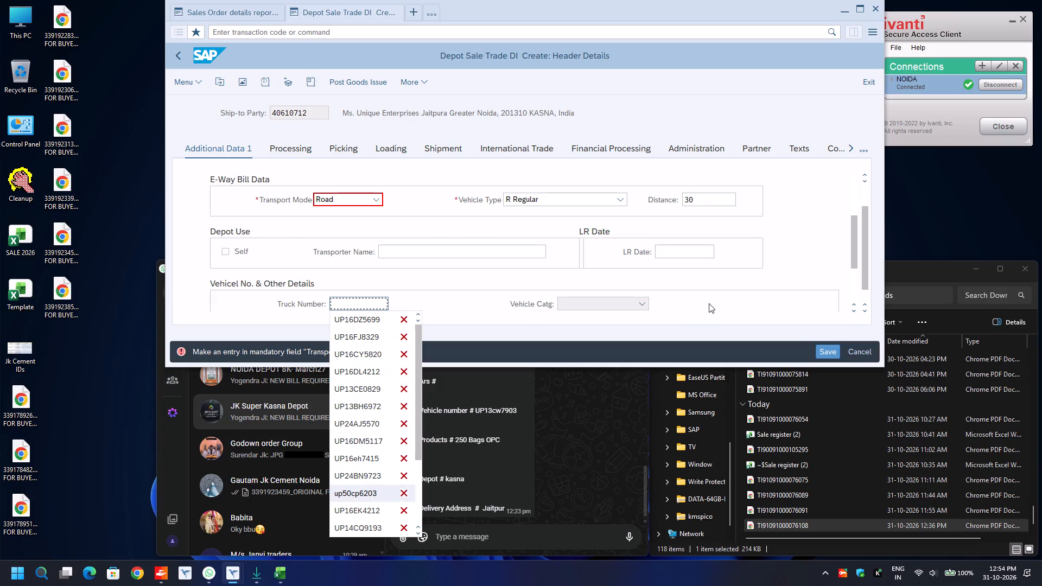
pyautogui.press('Down')
pyautogui.press('Down')
pyautogui.press('Down')
pyautogui.press('Down')
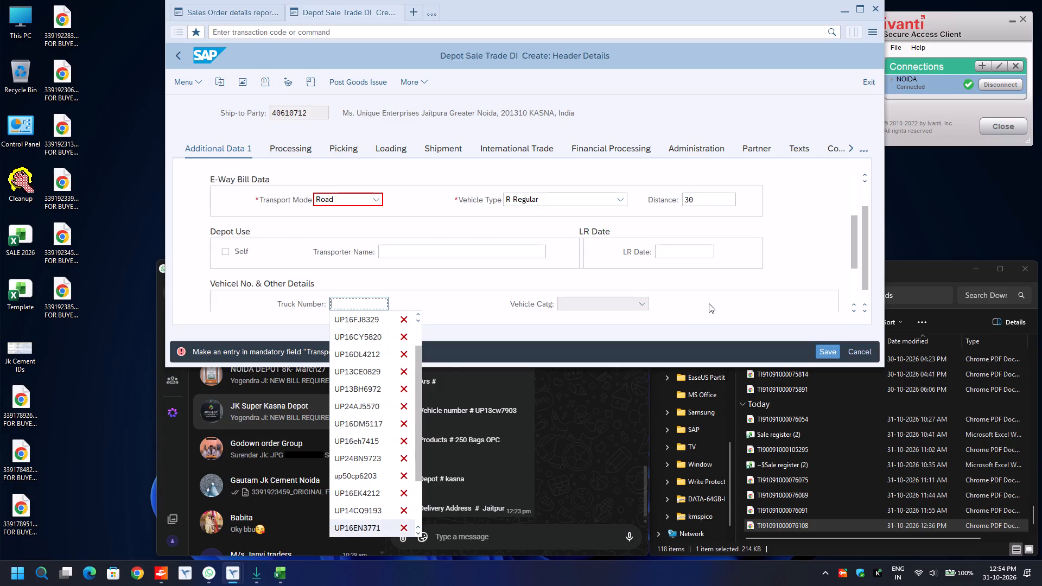
pyautogui.press('Down')
pyautogui.press('Up')
pyautogui.press('Return')
# Set the delivery's LR/RR number to SELF.
pyautogui.press('Tab')
pyautogui.press('Tab')
pyautogui.press('BackSpace')
pyautogui.press('Down')
pyautogui.press('Return')
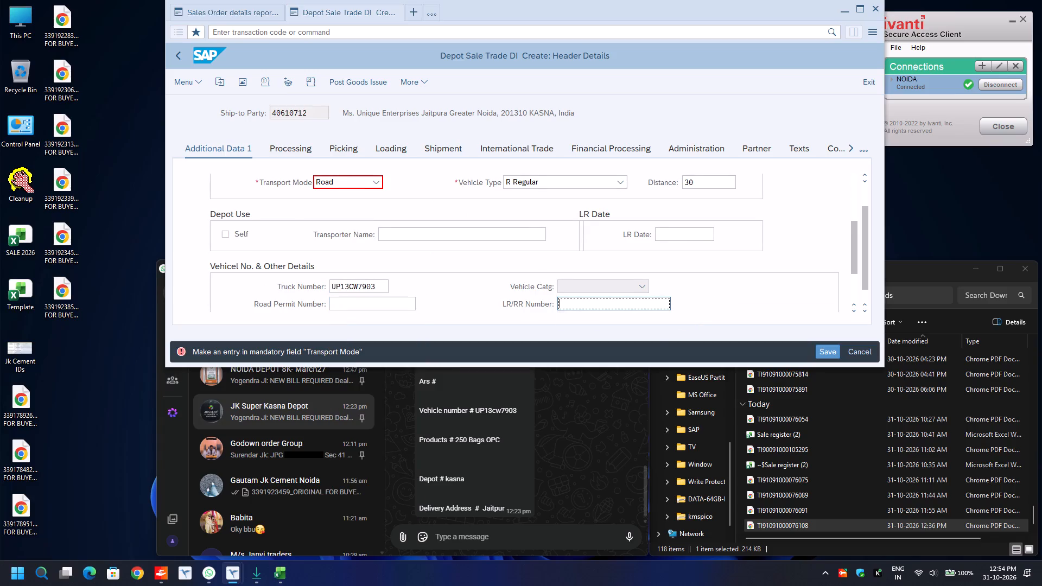
# Open the Route field in the delivery header's shipment data.
pyautogui.click(439, 150)
pyautogui.click(273, 301)
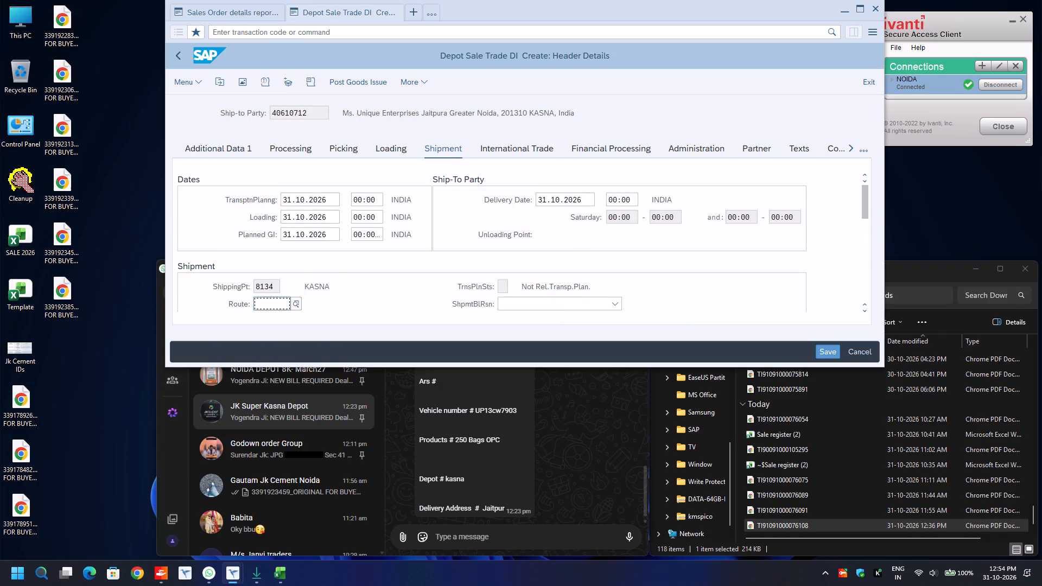
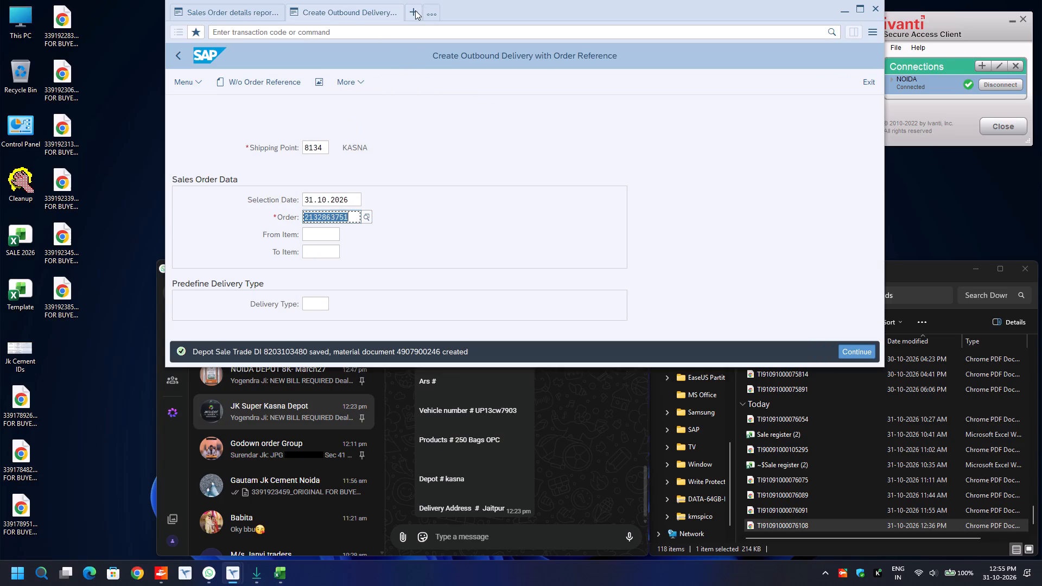
# Open the ZGST_EWAY e-Document Cockpit in a new session.
pyautogui.click(415, 10)
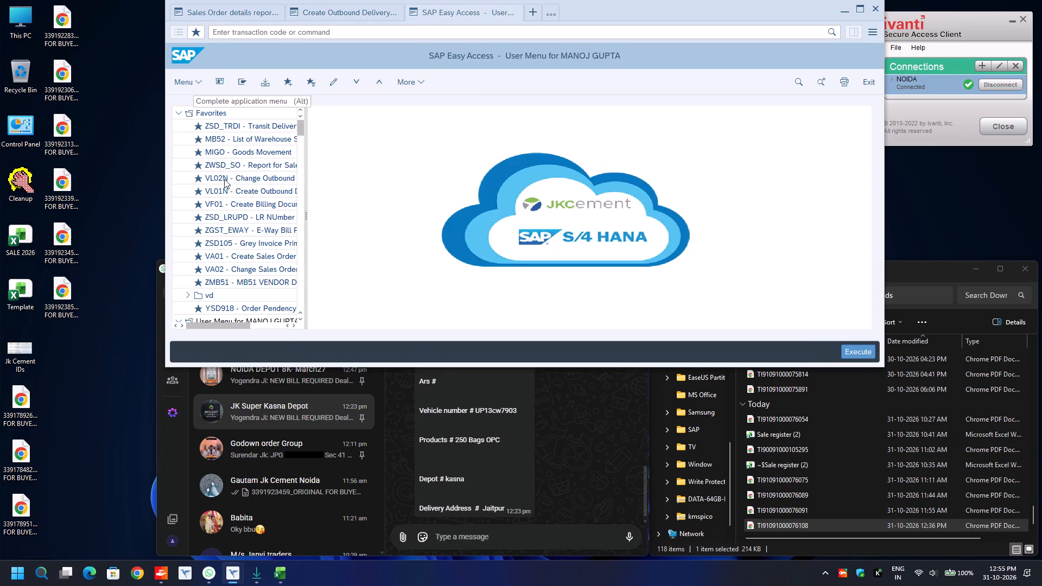
pyautogui.click(244, 231)
pyautogui.press('Return')
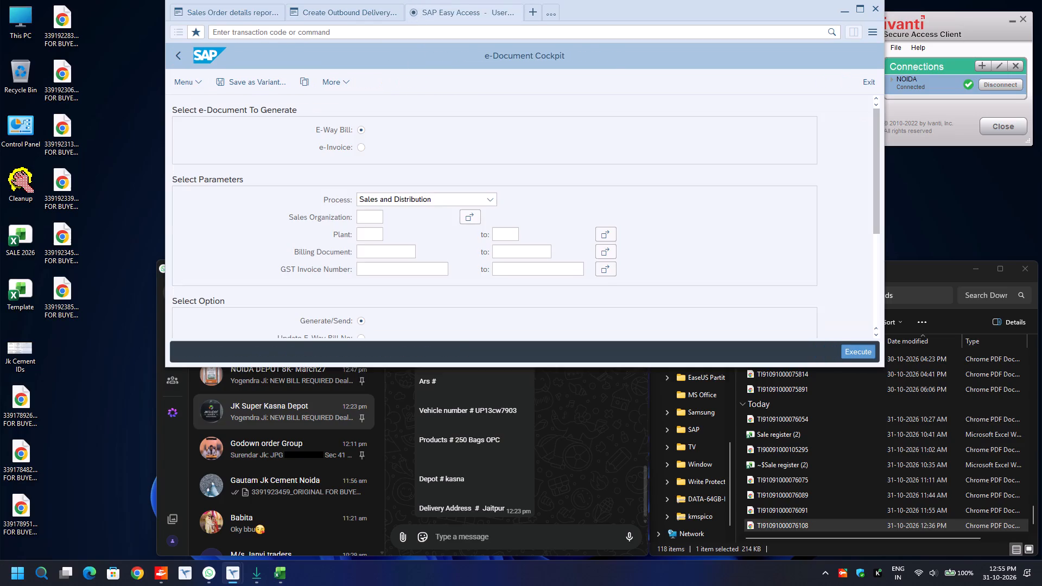
pyautogui.press('BackSpace')
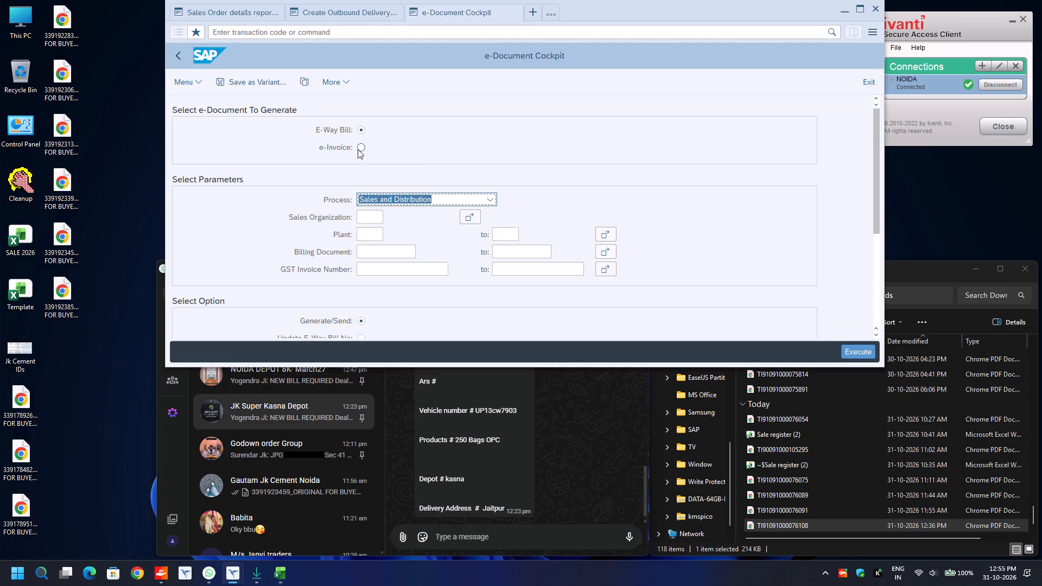
# Choose e-Invoice as the e-document, with process Sales and Distribution and sales organization 1000.
pyautogui.click(358, 149)
pyautogui.click(360, 194)
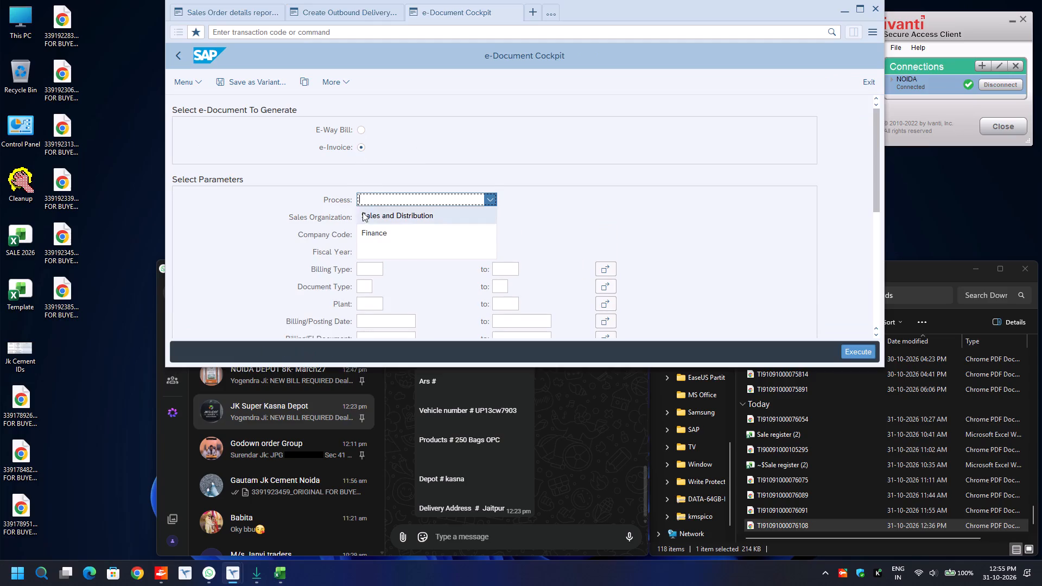
pyautogui.click(363, 212)
pyautogui.click(363, 212)
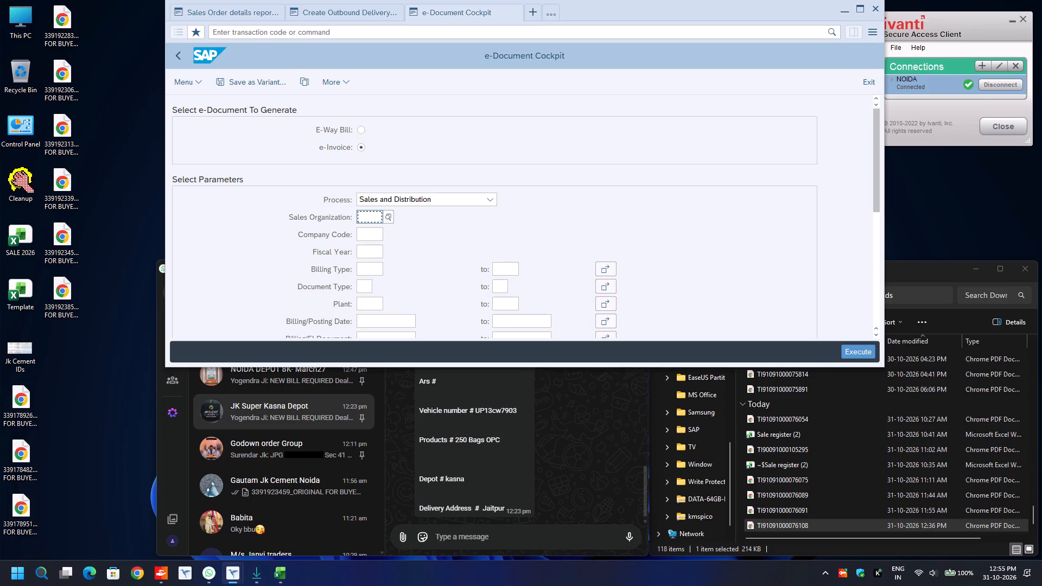
pyautogui.press('BackSpace')
pyautogui.press('Down')
pyautogui.press('Return')
# Set the e-invoice selection's plant to 8134 and its billing/posting date to 31.10.2026.
pyautogui.scroll(-7, 363, 212)
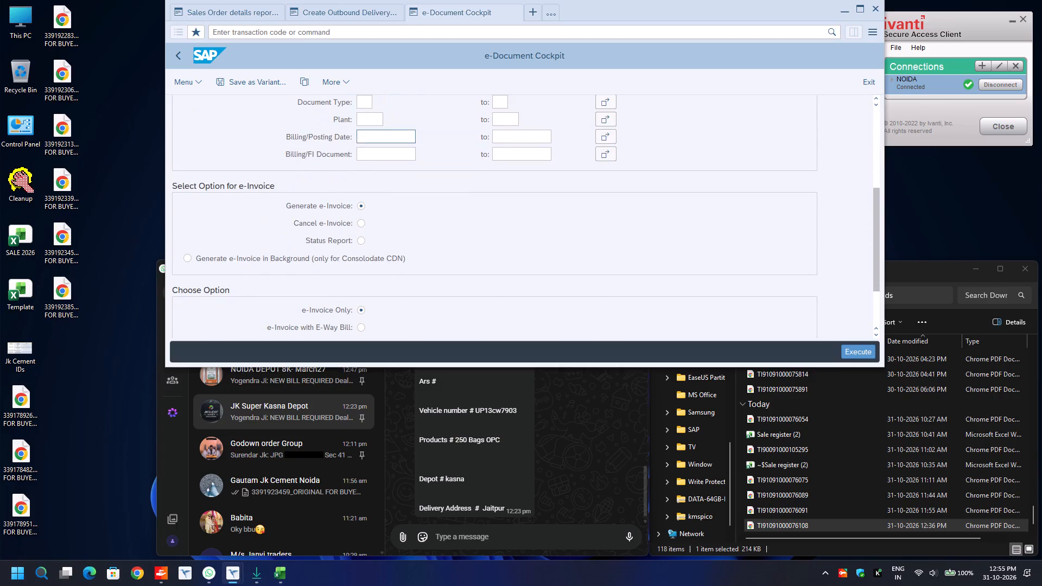
pyautogui.click(365, 117)
pyautogui.write('8134')
pyautogui.press('Return')
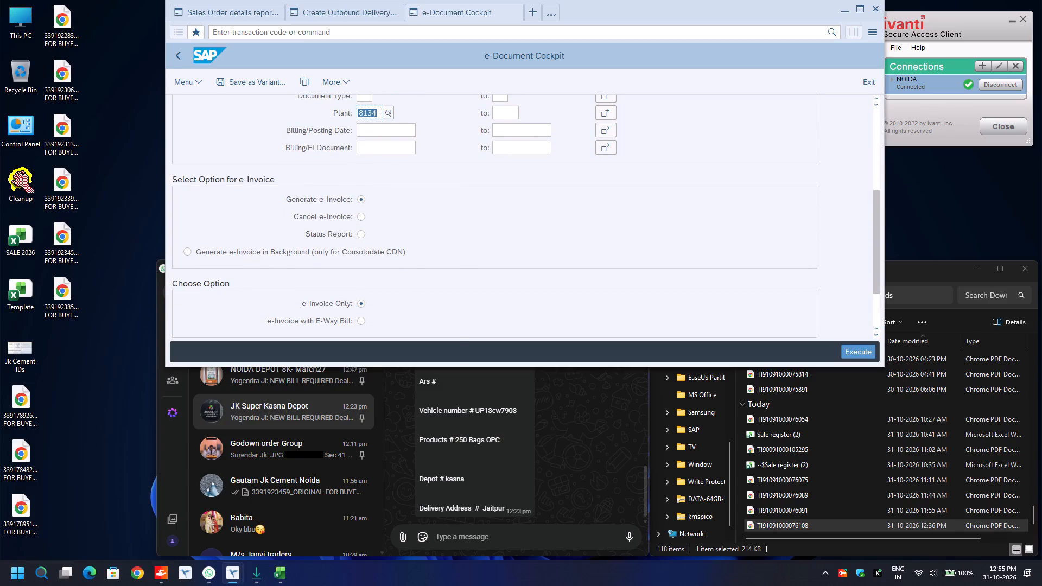
pyautogui.press('Down')
pyautogui.press('BackSpace')
pyautogui.press('Down')
pyautogui.press('Return')
# Run the e-invoice Status Report with the e-Invoice with E-Way Bill option.
pyautogui.scroll(-1, 573, 244)
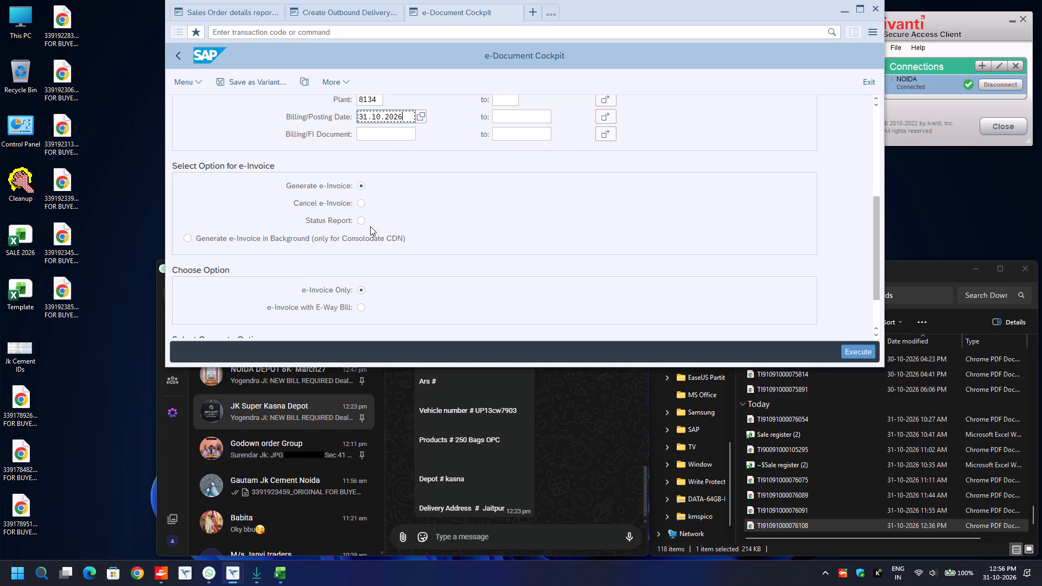
pyautogui.click(355, 222)
pyautogui.click(351, 305)
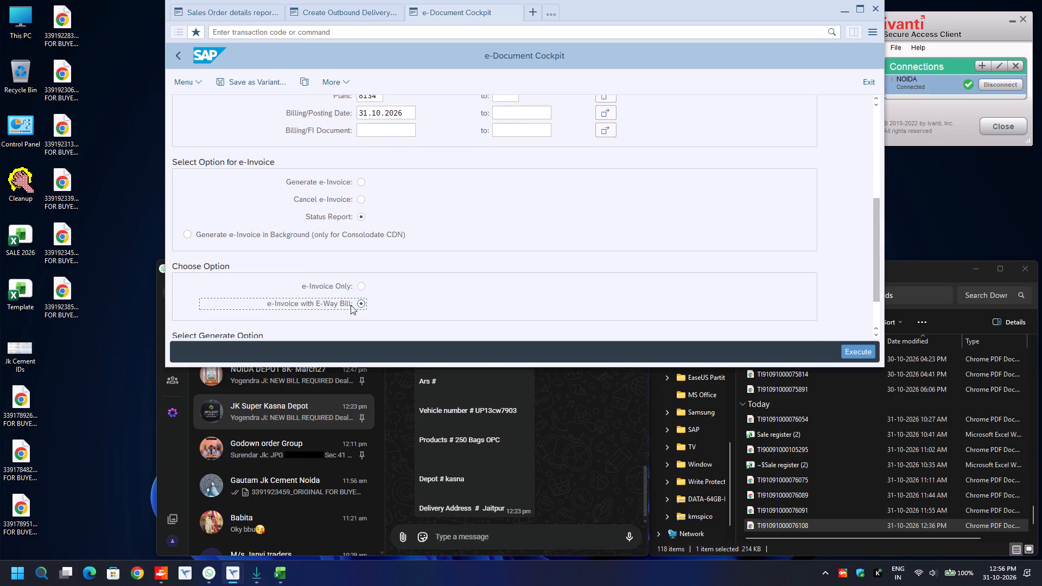
pyautogui.press('F8')
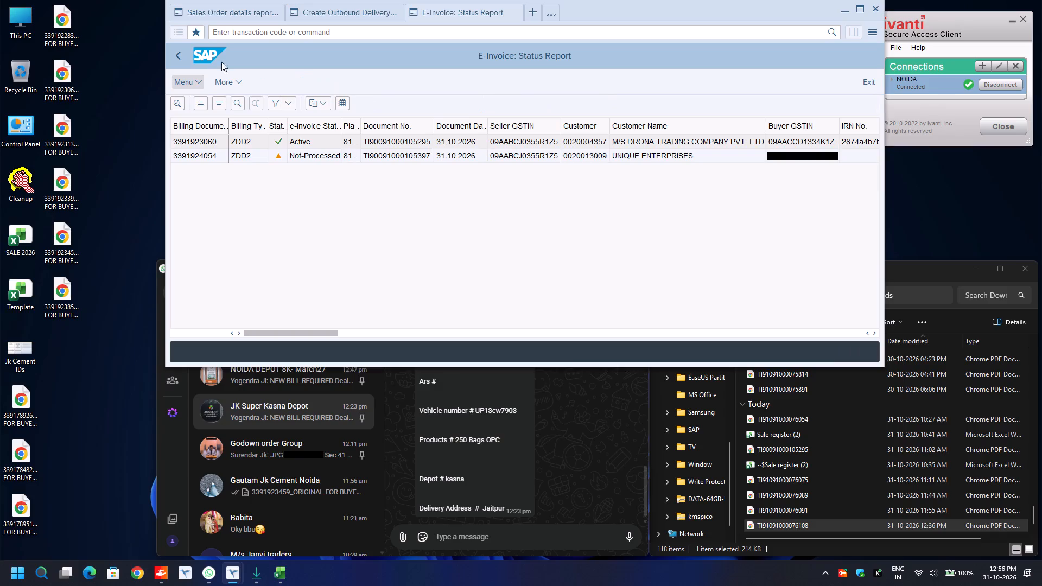
# Return to the selection form and rerun the e-invoice status report with the same criteria to recheck the listed billing documents.
pyautogui.click(180, 55)
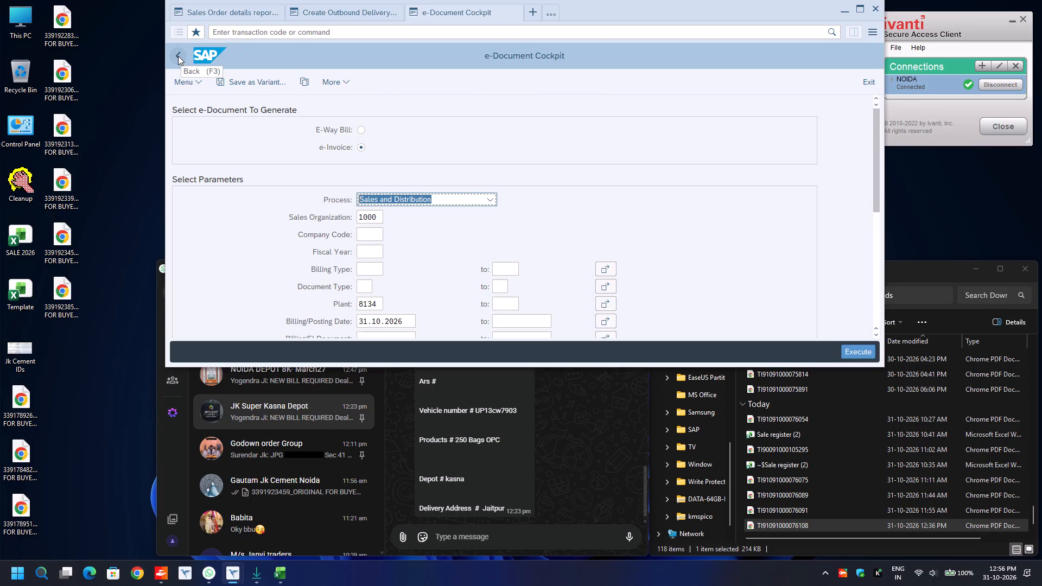
pyautogui.press('F8')
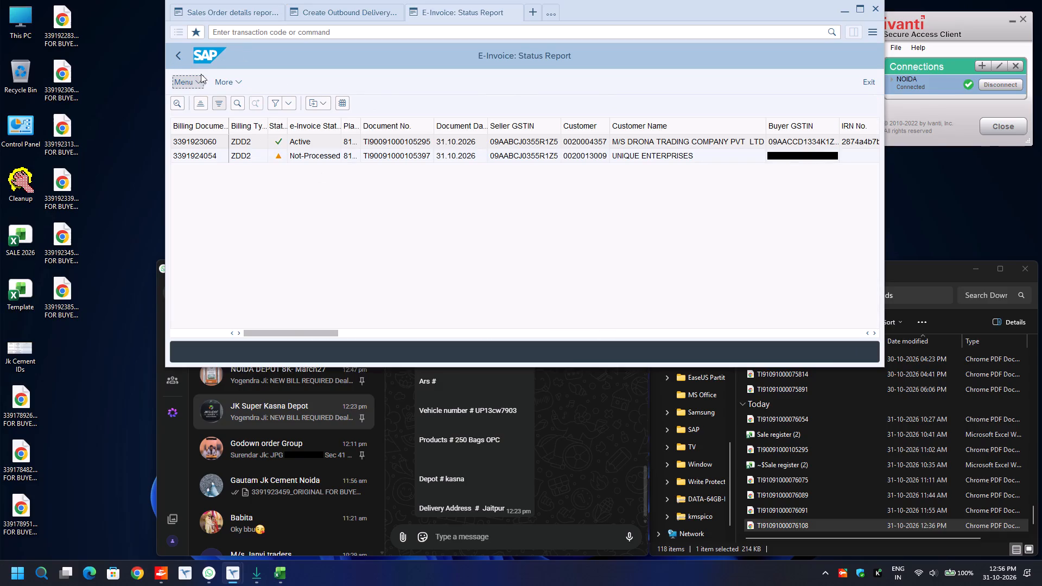
pyautogui.moveTo(180, 62); pyautogui.dragTo(178, 56)
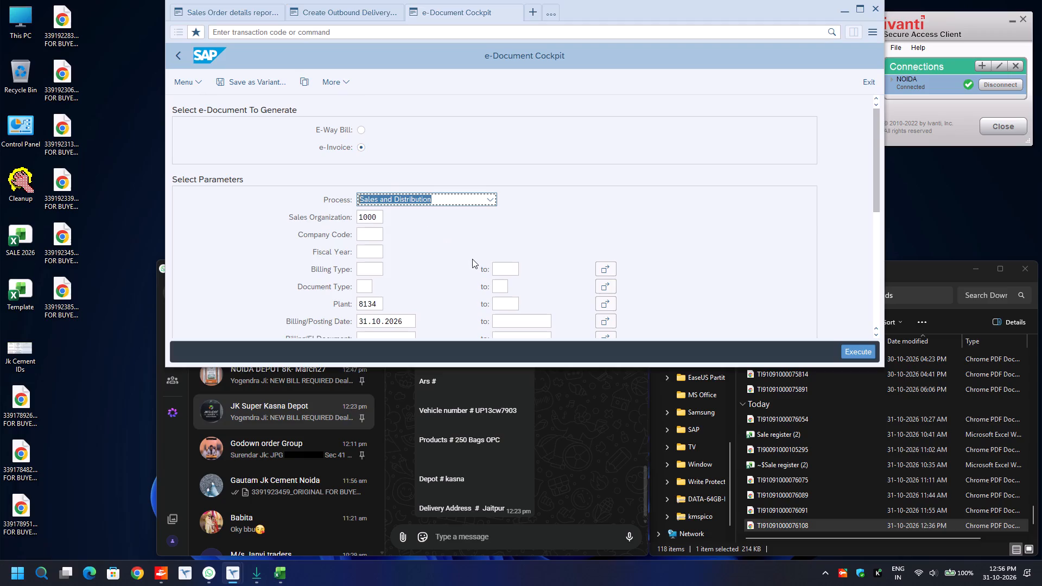
pyautogui.scroll(-1, 583, 260)
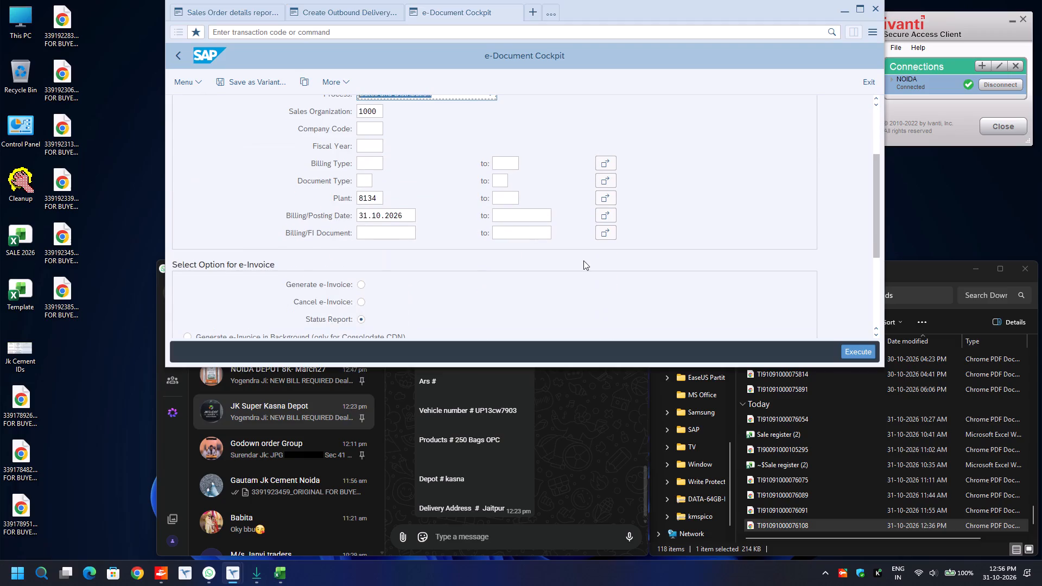
pyautogui.scroll(-1, 583, 260)
pyautogui.press('F8')
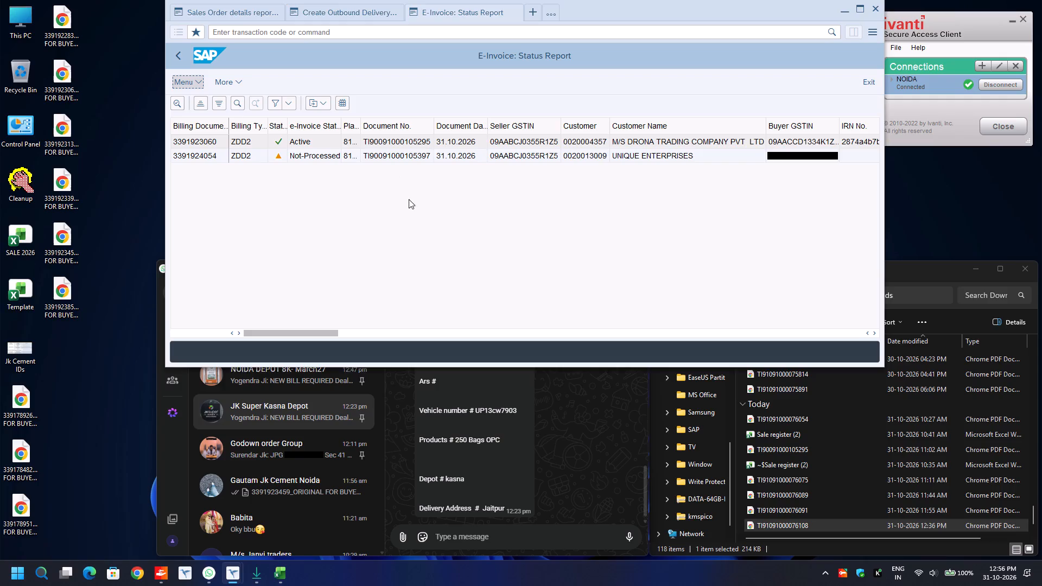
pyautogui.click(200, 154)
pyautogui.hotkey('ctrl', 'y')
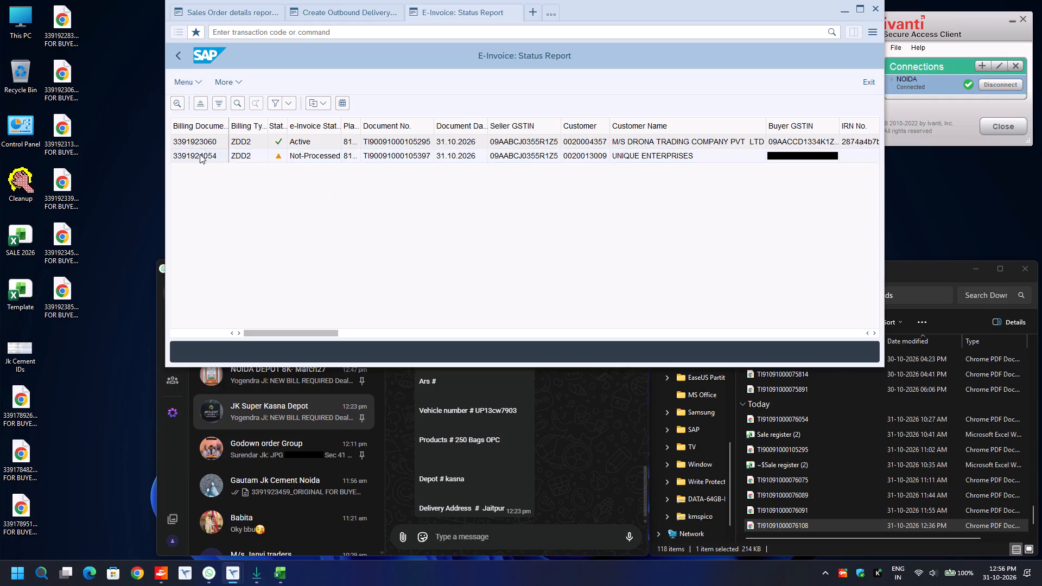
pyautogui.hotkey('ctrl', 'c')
# Open the ZGST_EWAY e-Document Cockpit in another new session, keeping the status report open.
pyautogui.hotkey('ctrl', 'n')
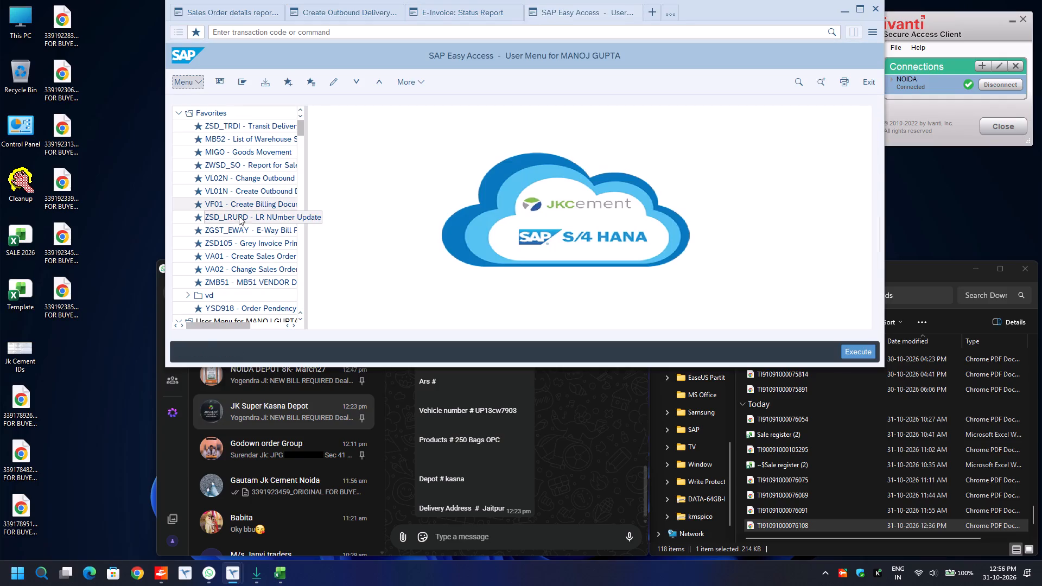
pyautogui.doubleClick(239, 227)
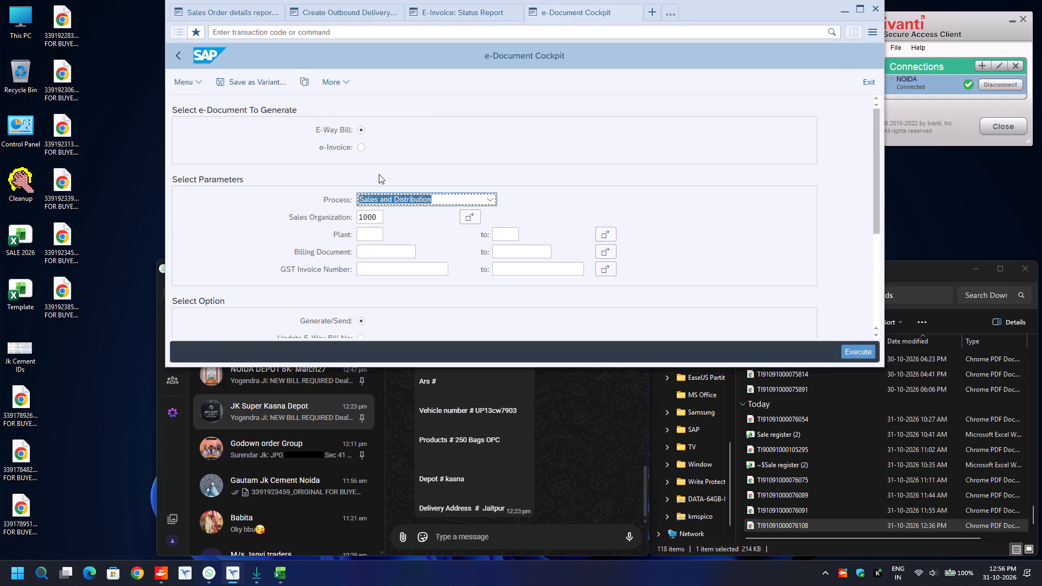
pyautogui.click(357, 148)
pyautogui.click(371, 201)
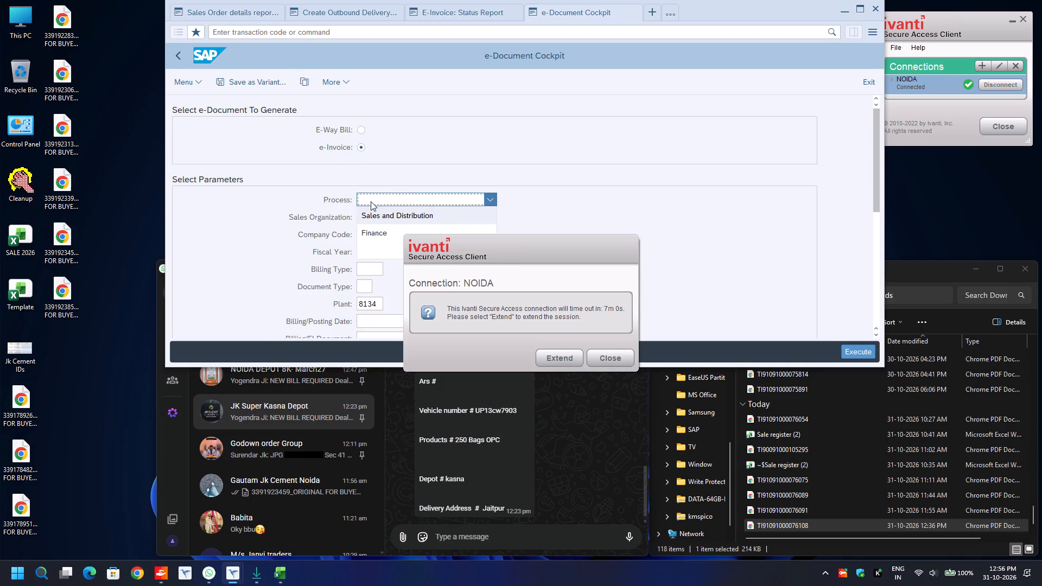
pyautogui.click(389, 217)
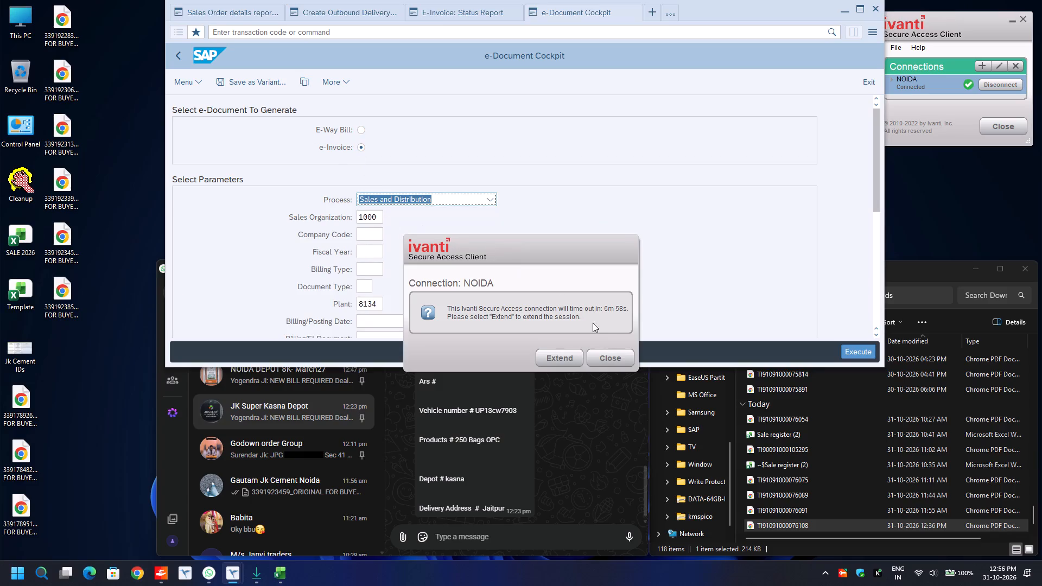
# Move the Ivanti connection timeout dialog away from the e-Document Cockpit form.
pyautogui.moveTo(530, 249); pyautogui.dragTo(862, 182)
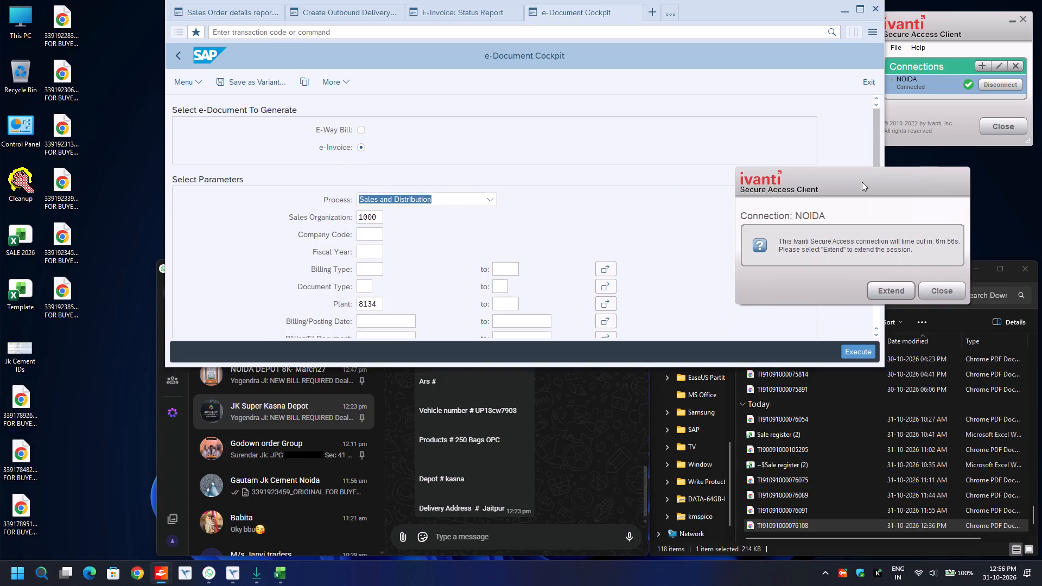
pyautogui.moveTo(862, 182); pyautogui.dragTo(930, 181)
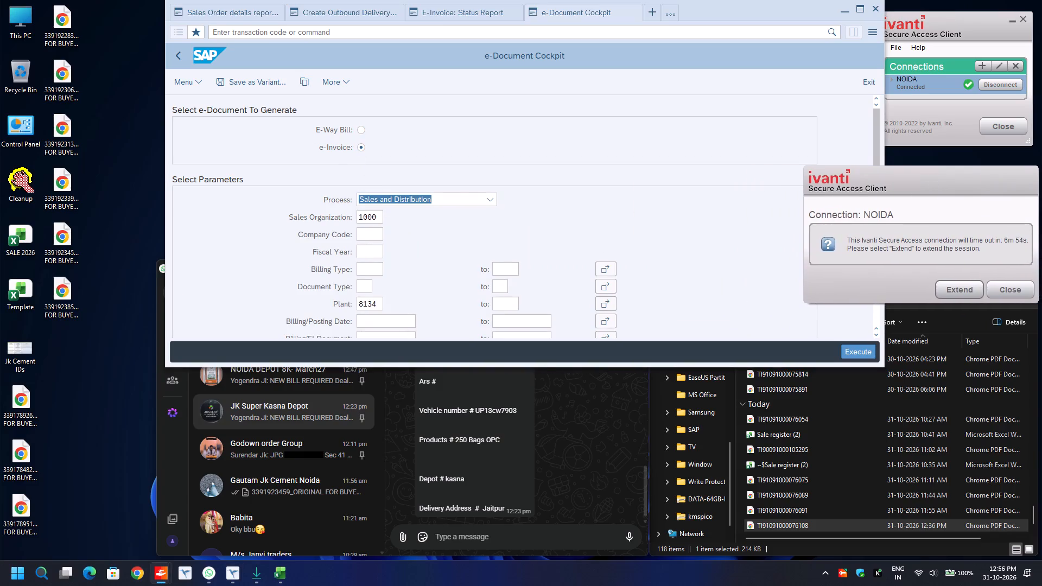
# Choose E-Way Bill as the e-document and set the plant to *.
pyautogui.click(362, 128)
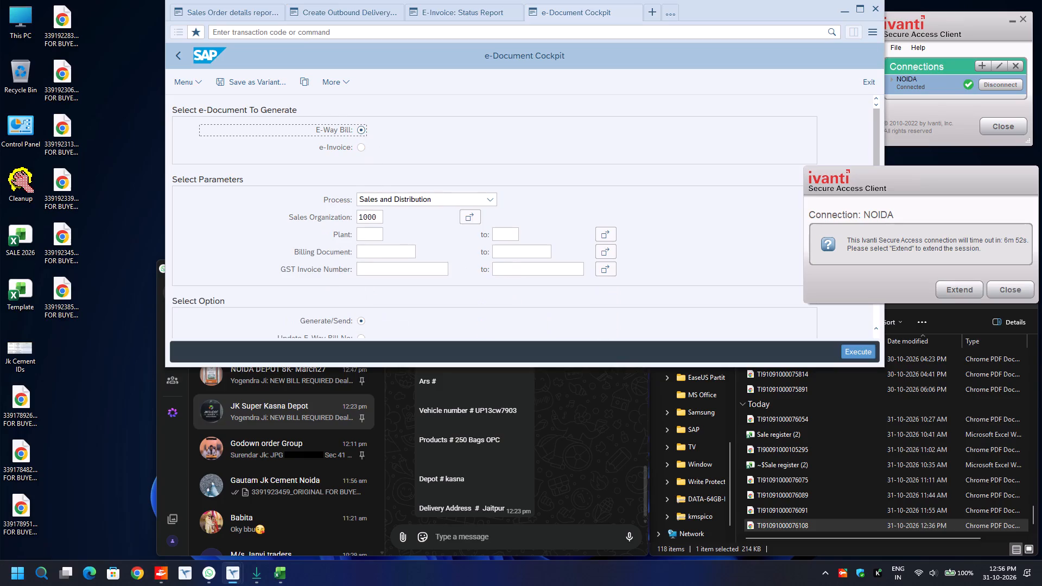
pyautogui.click(370, 233)
pyautogui.press('BackSpace')
pyautogui.press('Down')
pyautogui.press('Return')
pyautogui.press('Down')
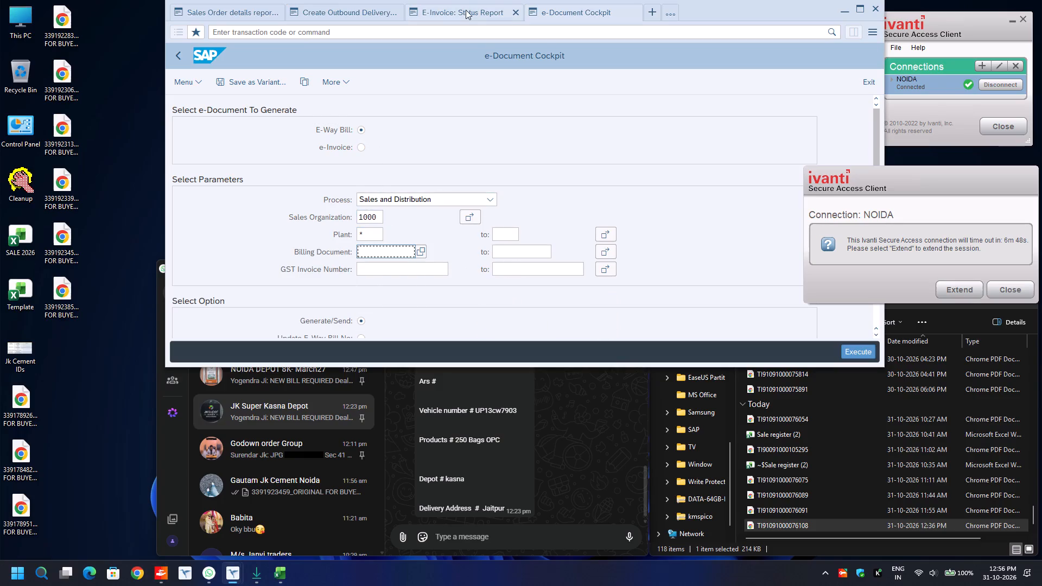
pyautogui.click(466, 10)
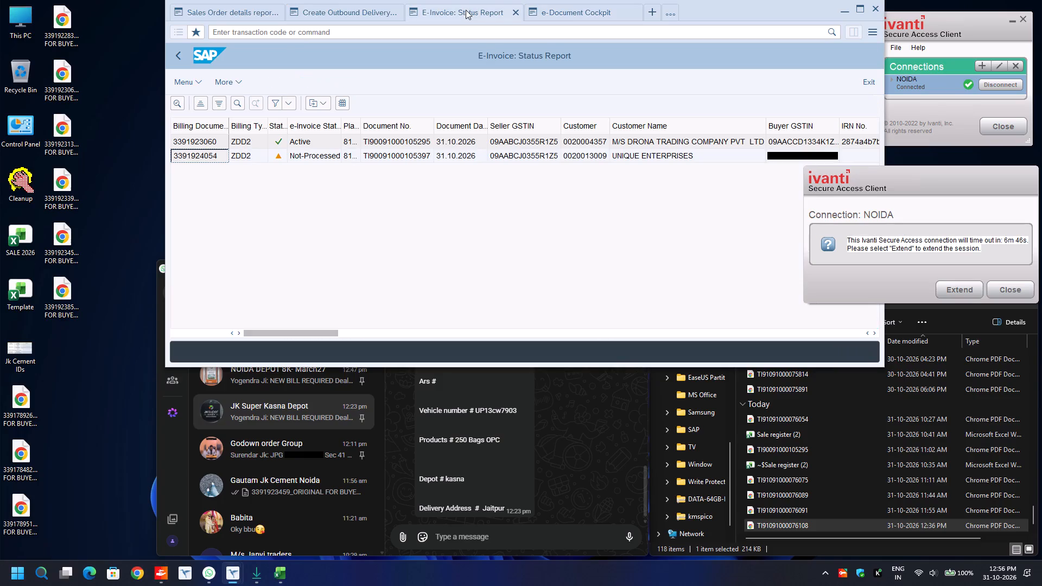
pyautogui.hotkey('ctrl', 'c')
pyautogui.click(194, 155)
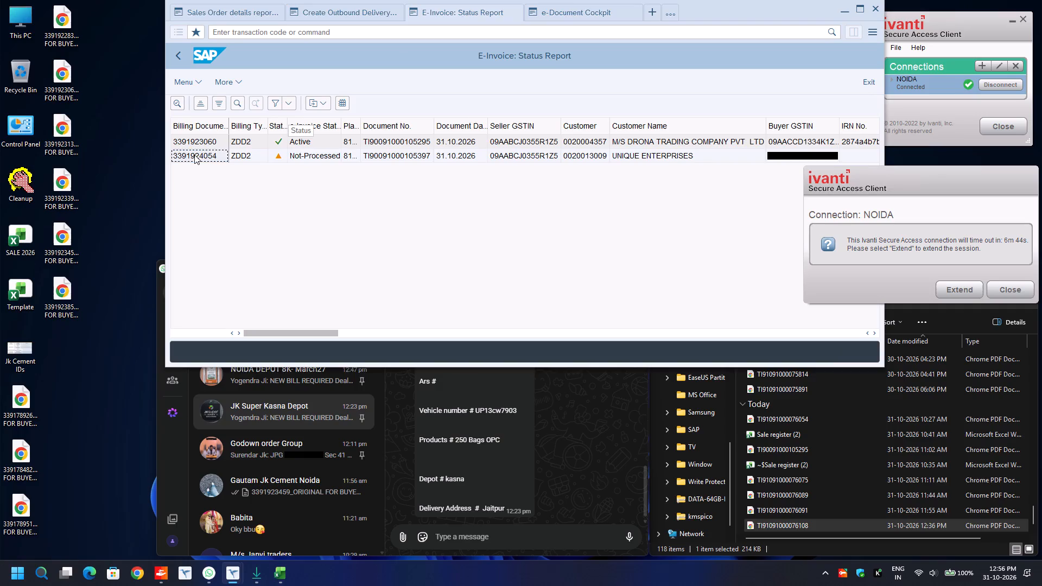
pyautogui.hotkey('ctrl', 'c')
pyautogui.click(548, 8)
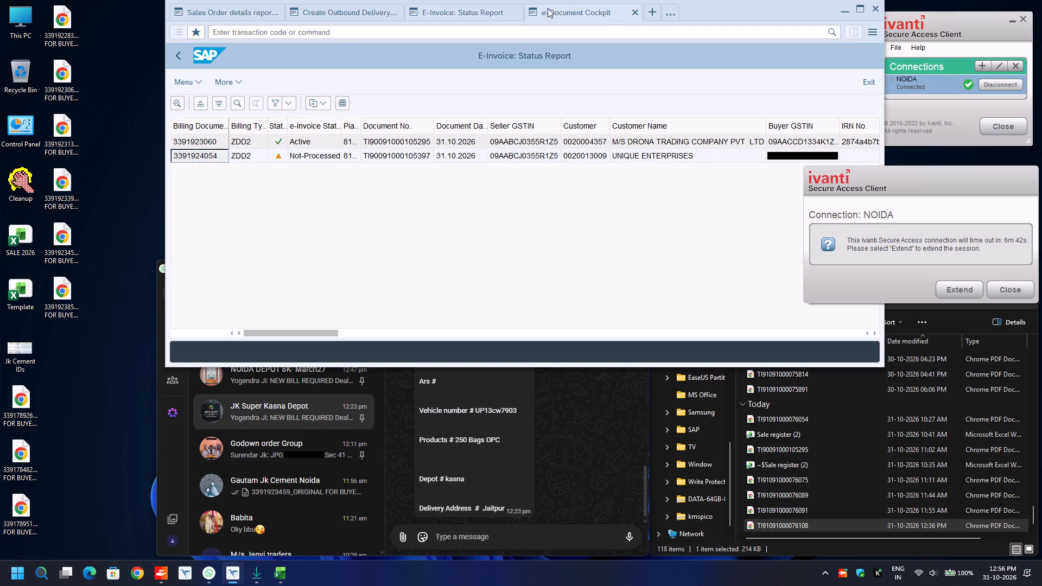
pyautogui.hotkey('ctrl', 'v')
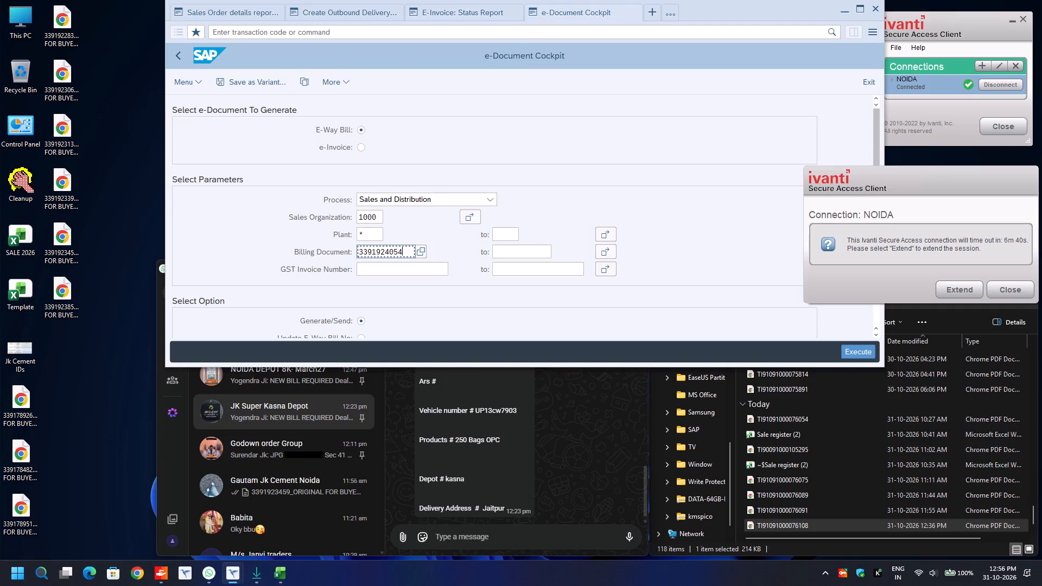
# Execute the e-way bill Generate/Send selection for the billing document.
pyautogui.scroll(-7, 393, 253)
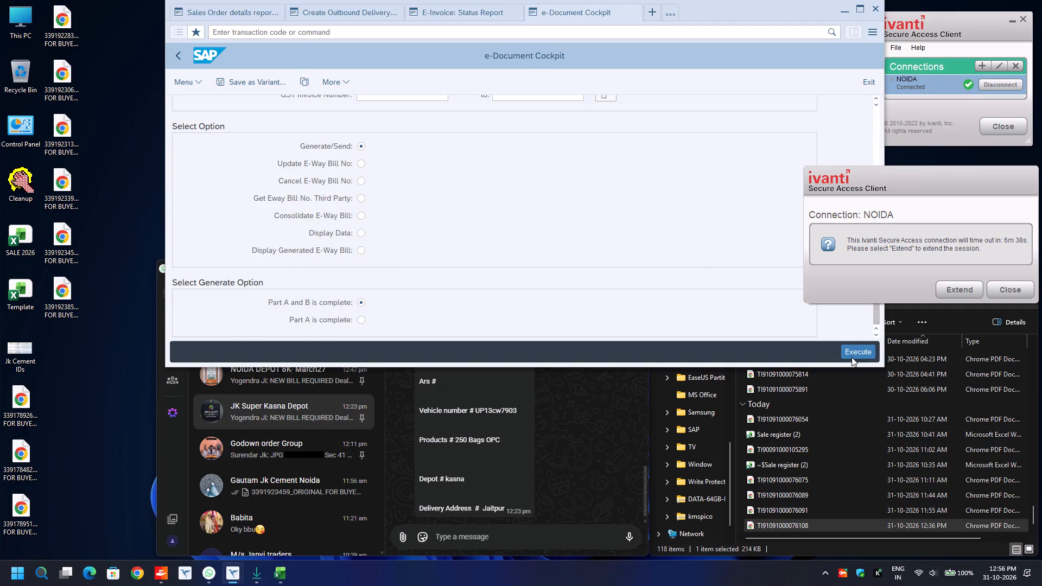
pyautogui.click(852, 357)
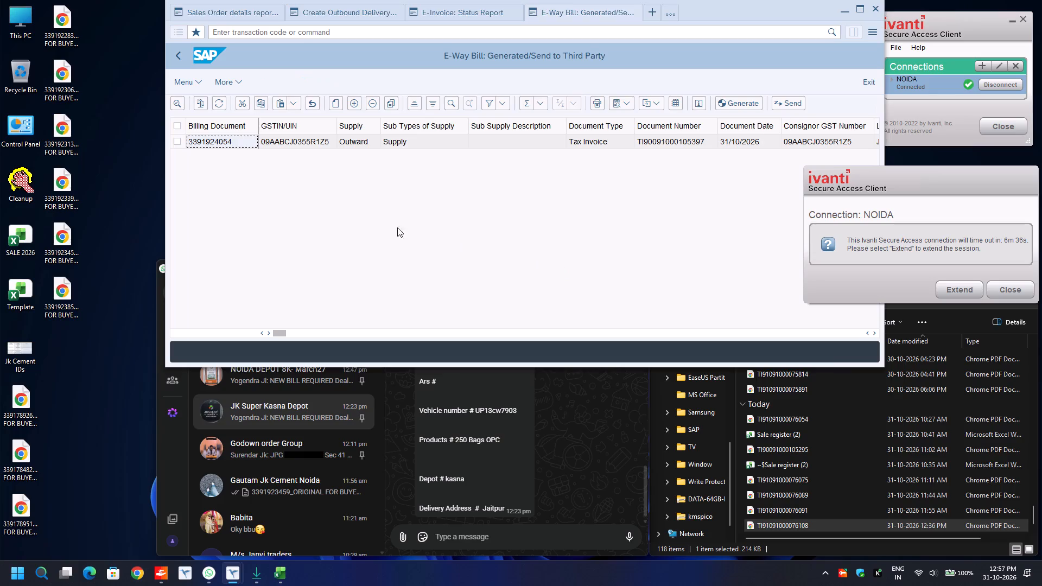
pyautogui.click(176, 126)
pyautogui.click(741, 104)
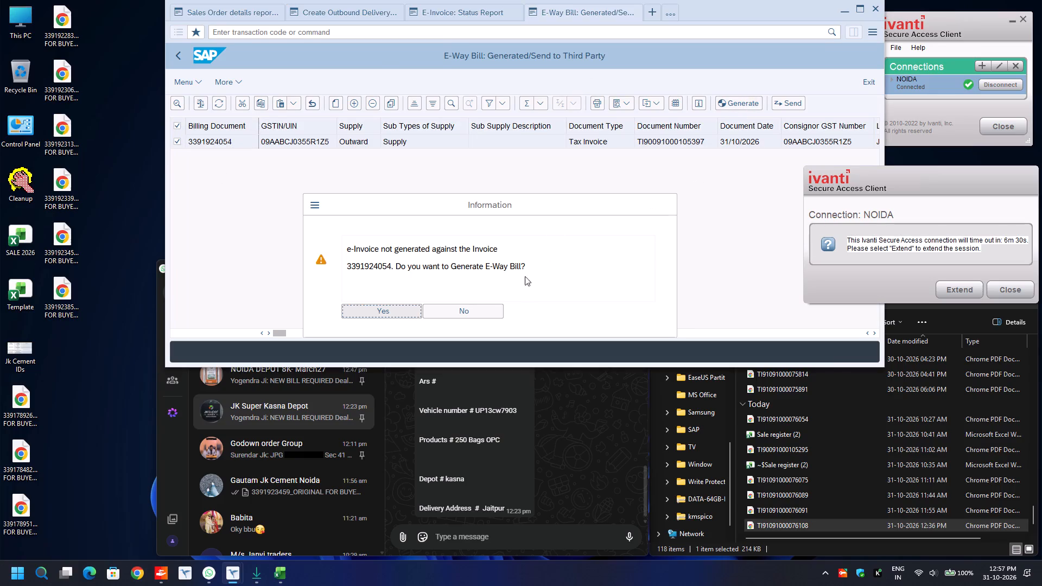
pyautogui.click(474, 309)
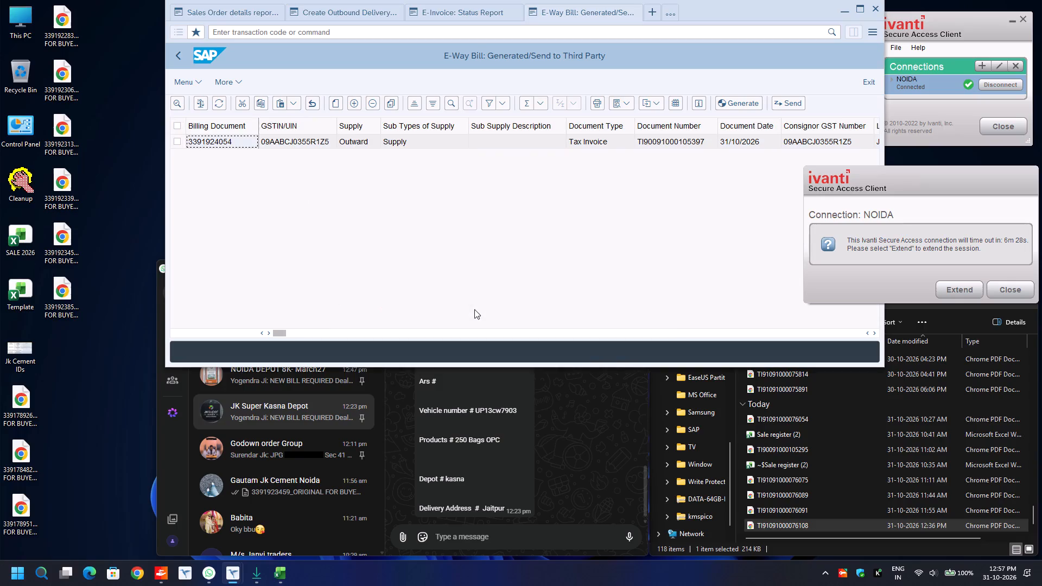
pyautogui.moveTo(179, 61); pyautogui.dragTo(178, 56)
pyautogui.click(357, 144)
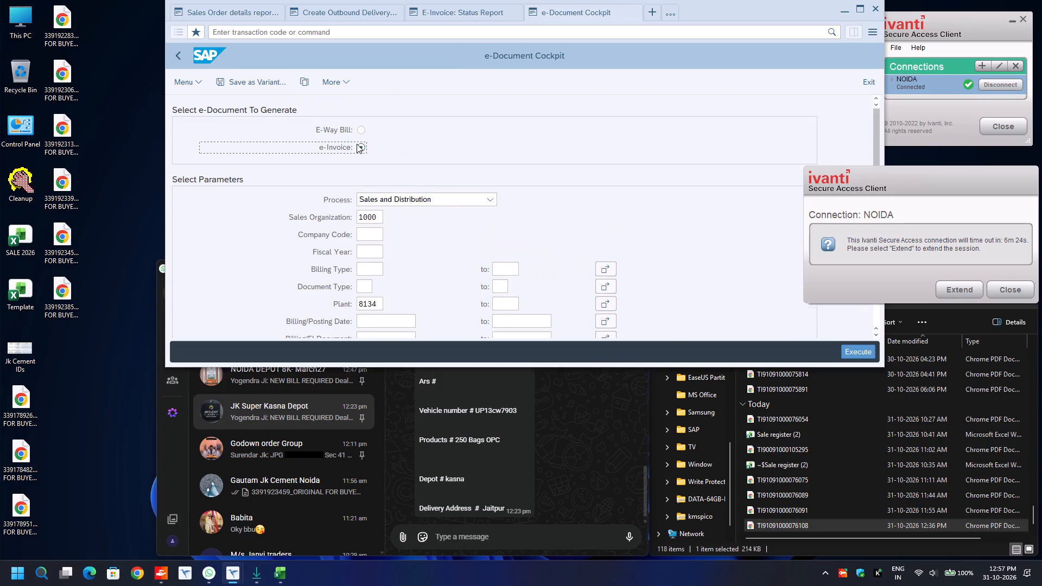
pyautogui.click(384, 317)
pyautogui.scroll(-3, 384, 317)
pyautogui.hotkey('ctrl', 'v')
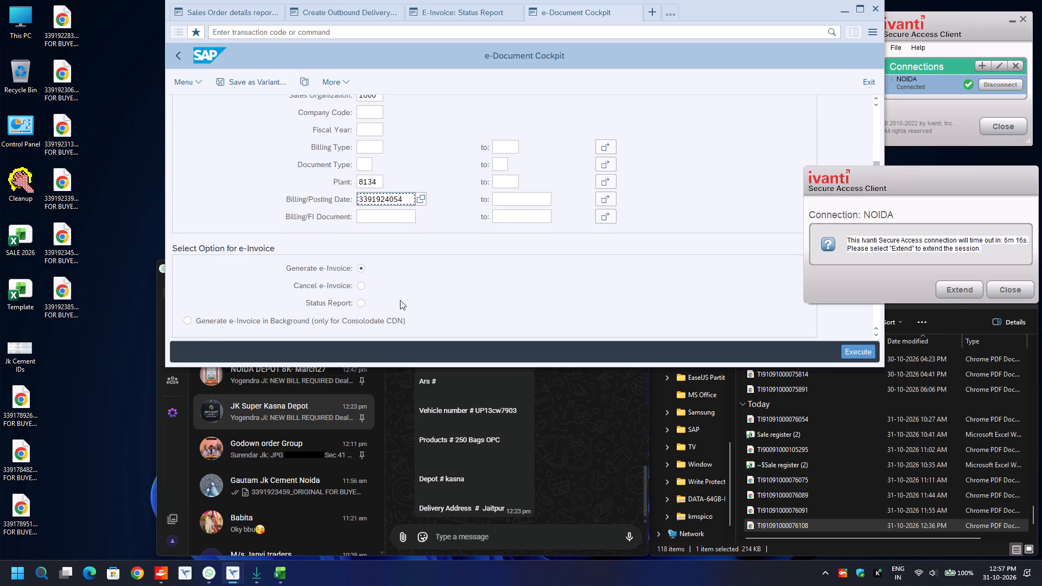
pyautogui.hotkey('ctrl', 'a')
pyautogui.press('BackSpace')
pyautogui.press('Down')
pyautogui.press('Up')
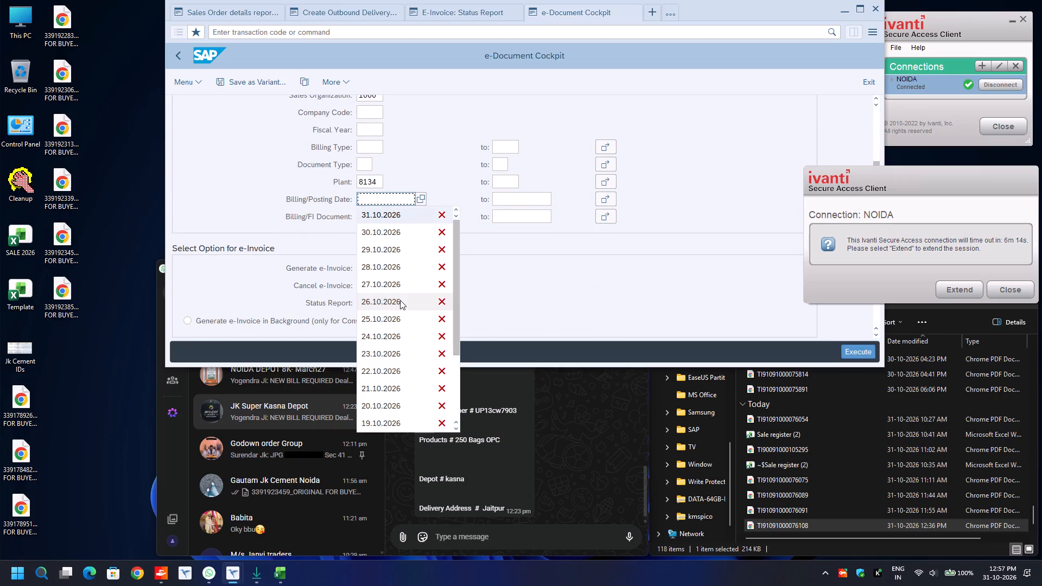
pyautogui.press('Escape')
pyautogui.press('Down')
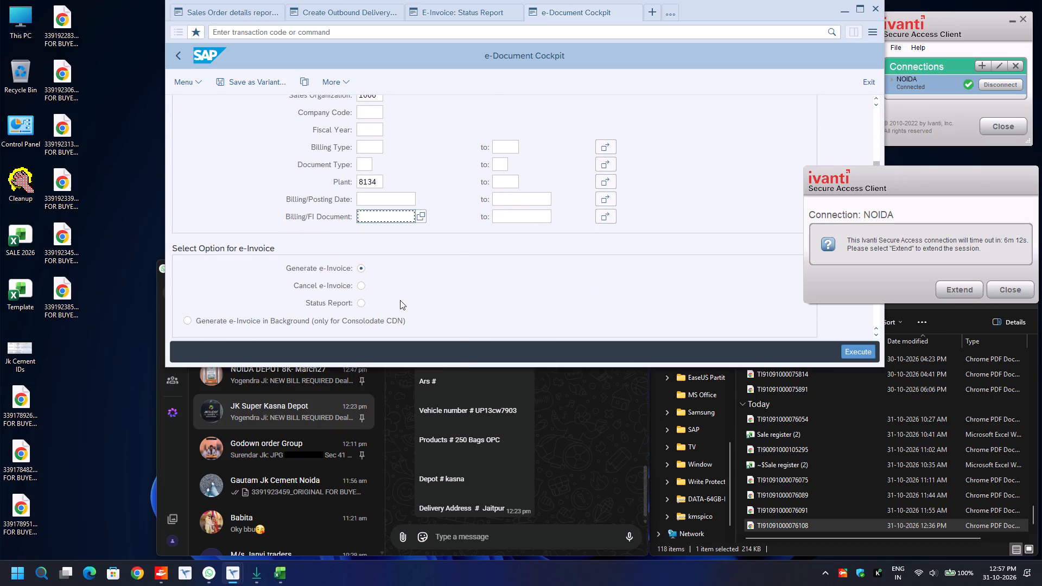
pyautogui.hotkey('ctrl', 'v')
pyautogui.scroll(-5, 400, 300)
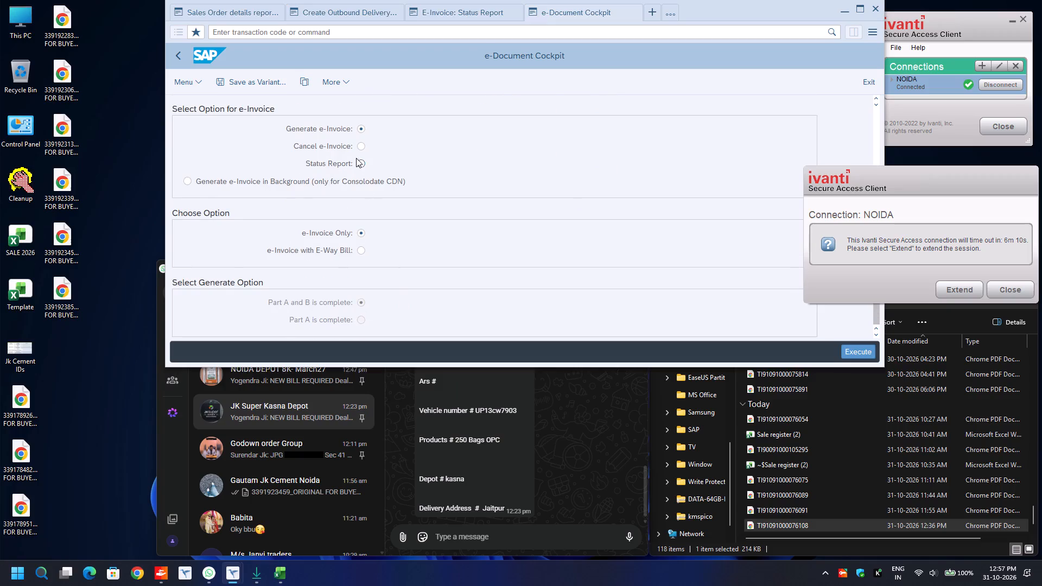
pyautogui.click(356, 158)
pyautogui.click(360, 248)
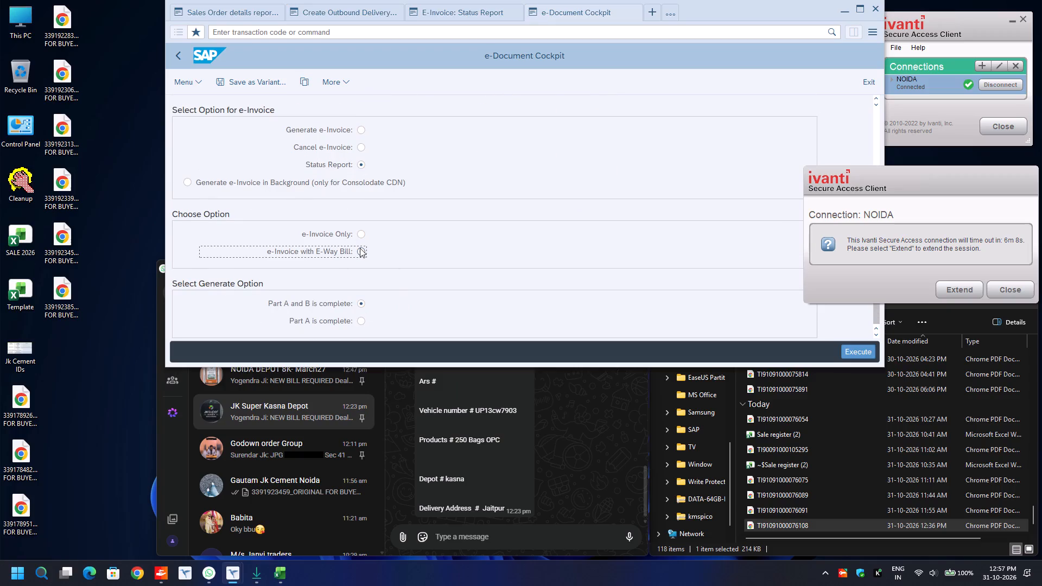
pyautogui.press('F8')
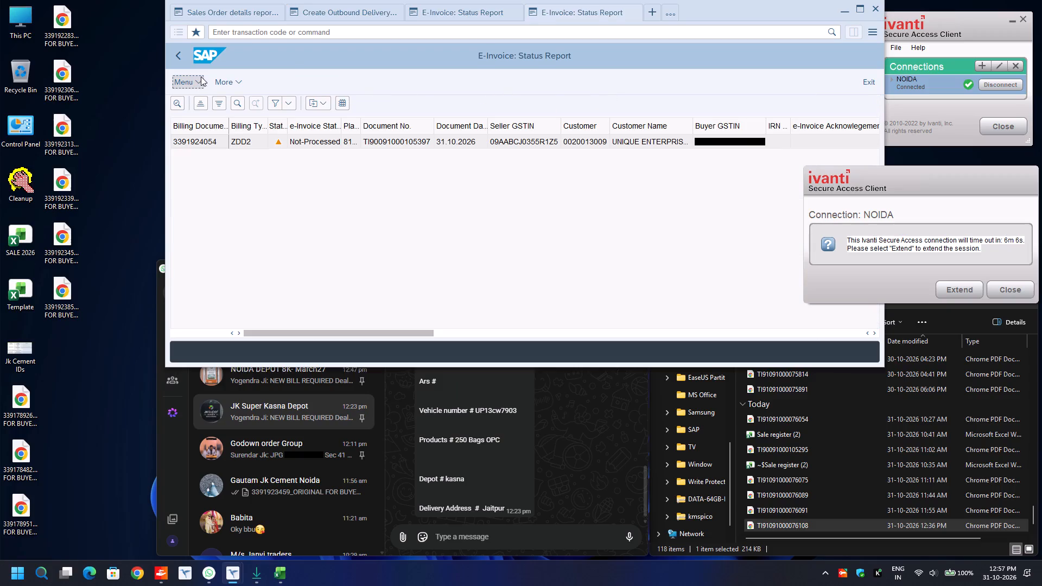
pyautogui.click(176, 54)
pyautogui.scroll(-6, 382, 194)
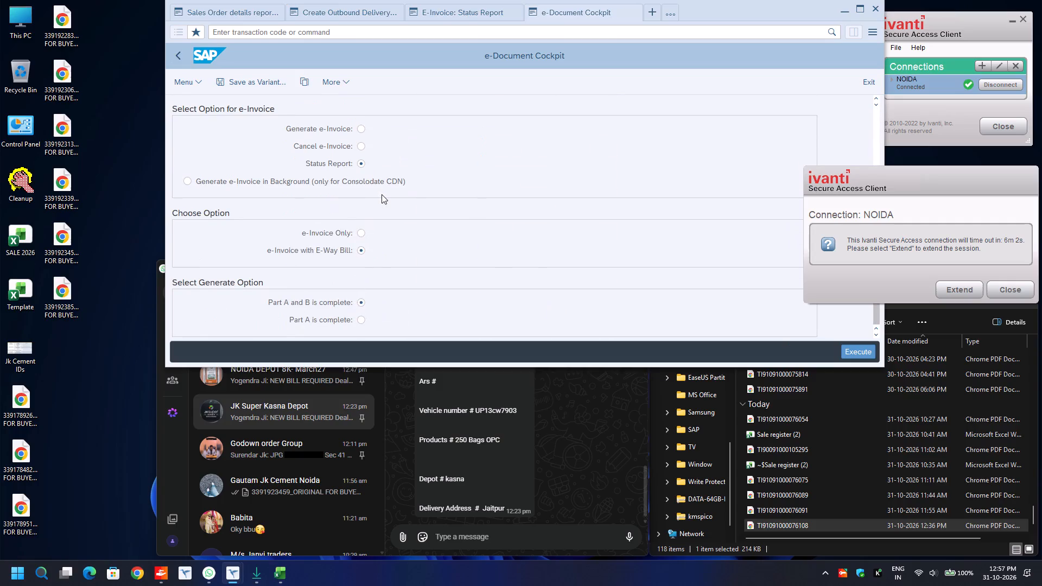
pyautogui.click(360, 131)
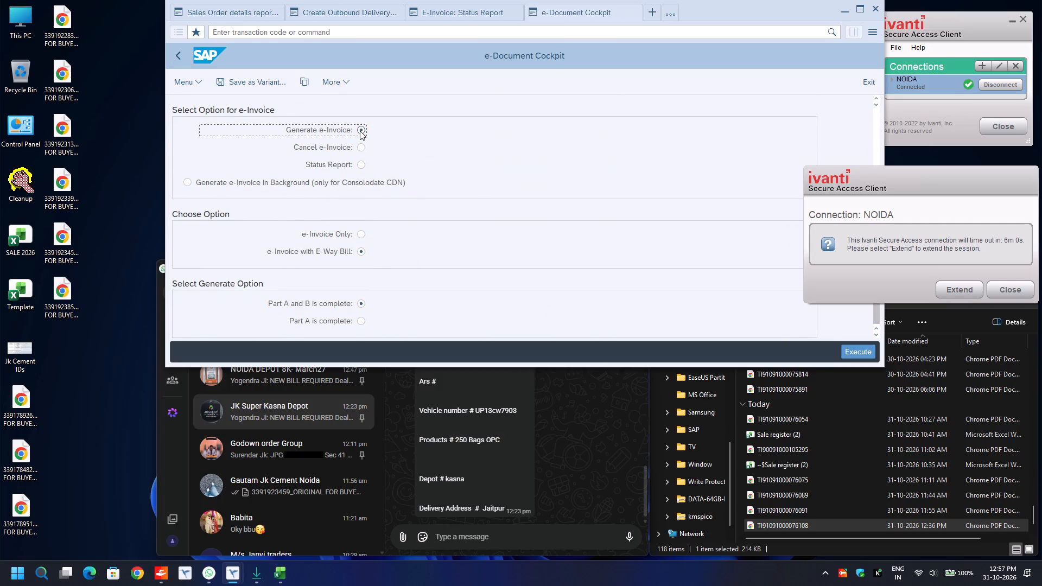
pyautogui.press('F8')
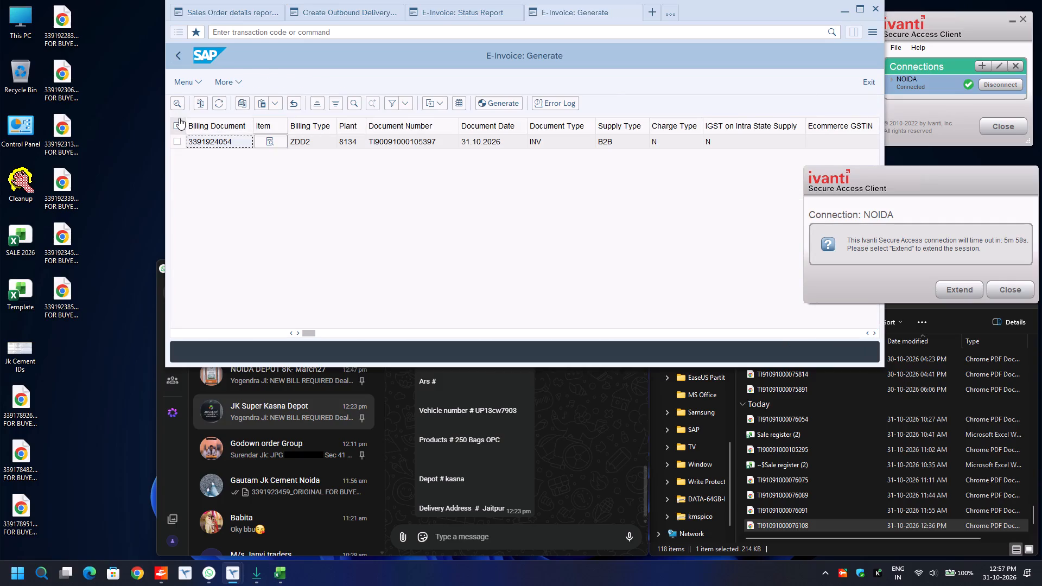
pyautogui.click(179, 118)
pyautogui.moveTo(491, 103); pyautogui.dragTo(499, 103)
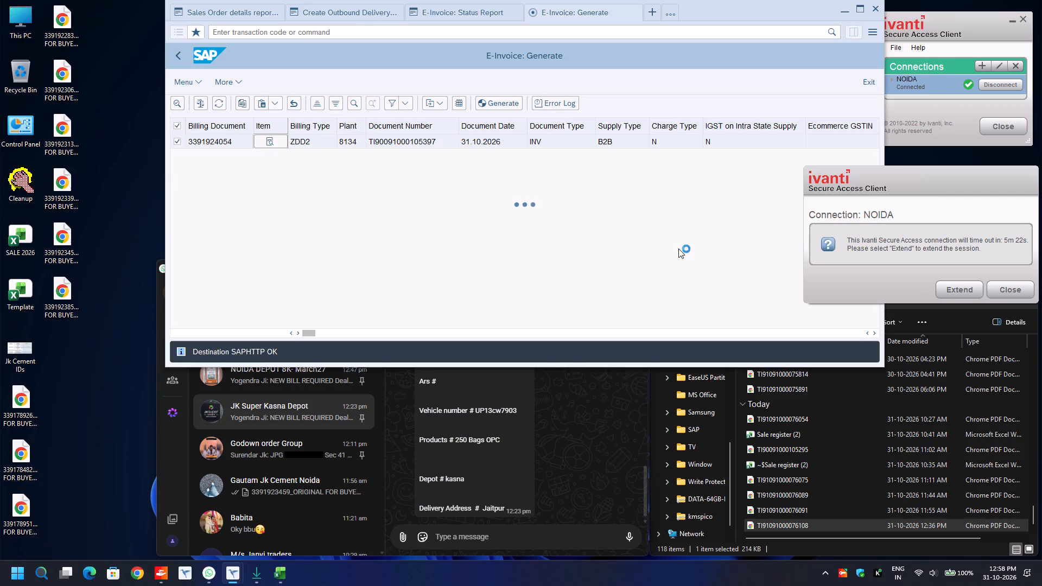
pyautogui.scroll(-15, 581, 252)
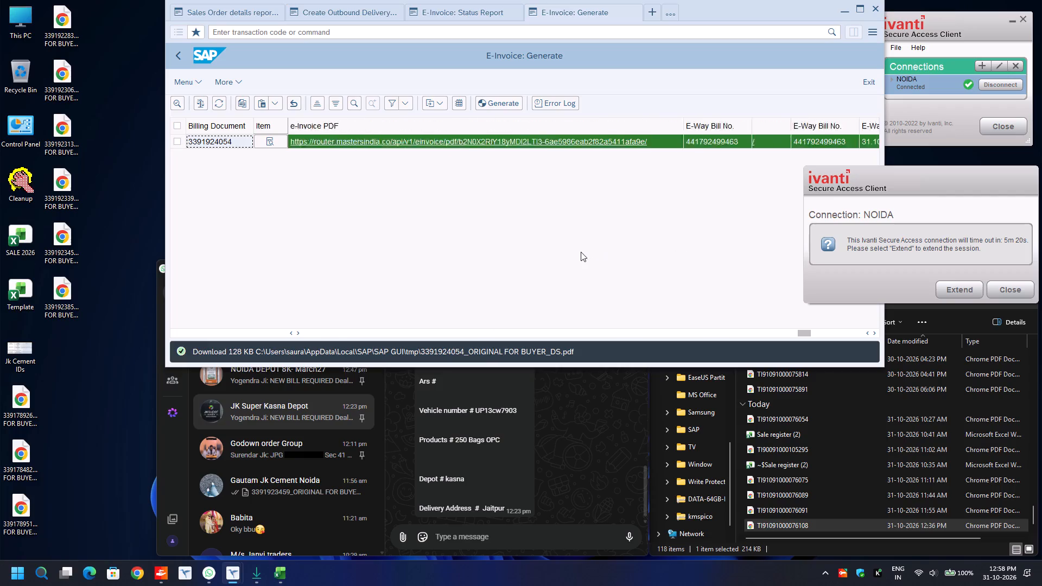
pyautogui.scroll(-2, 581, 252)
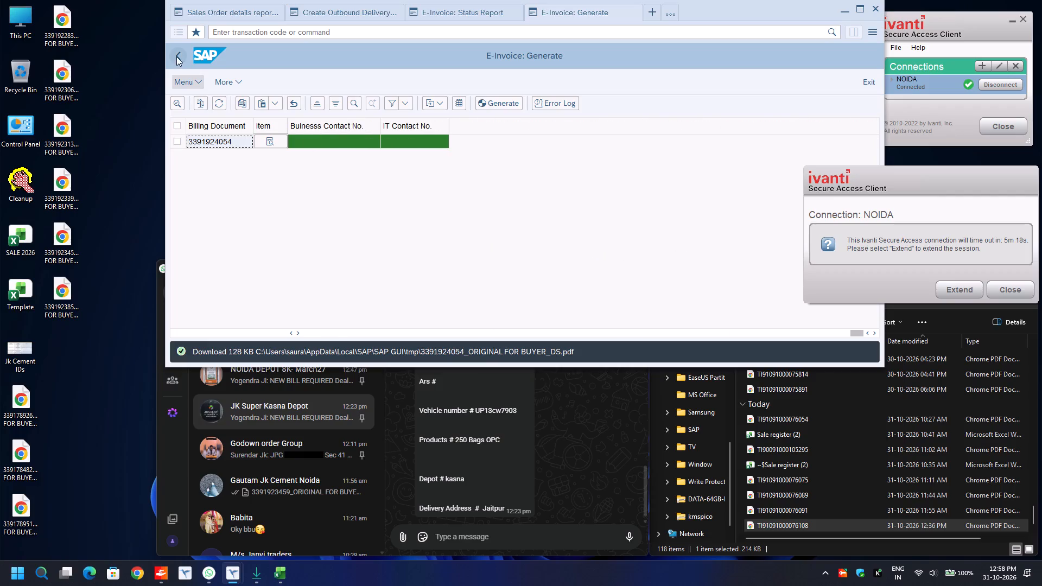
pyautogui.click(176, 56)
# Rerun the e-invoice status report for plant 8134 dated 31.10.2026 and look up the e-way bill details.
pyautogui.click(485, 7)
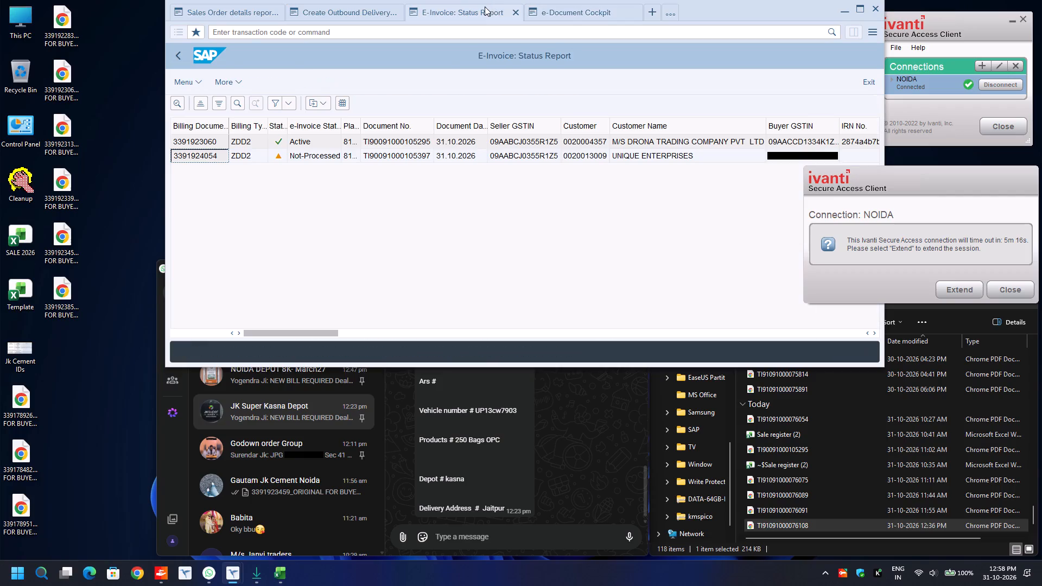
pyautogui.click(180, 59)
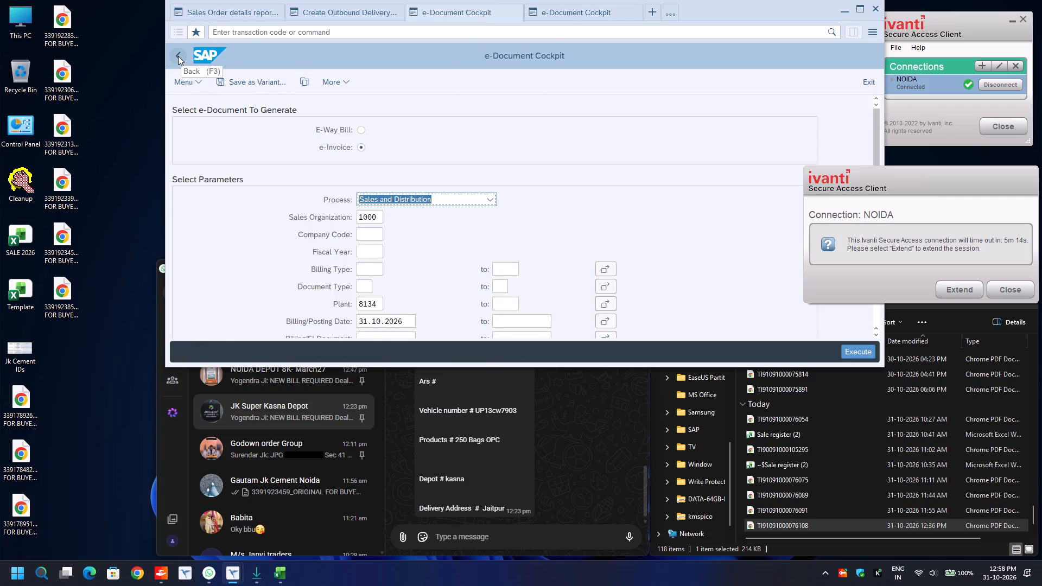
pyautogui.press('F8')
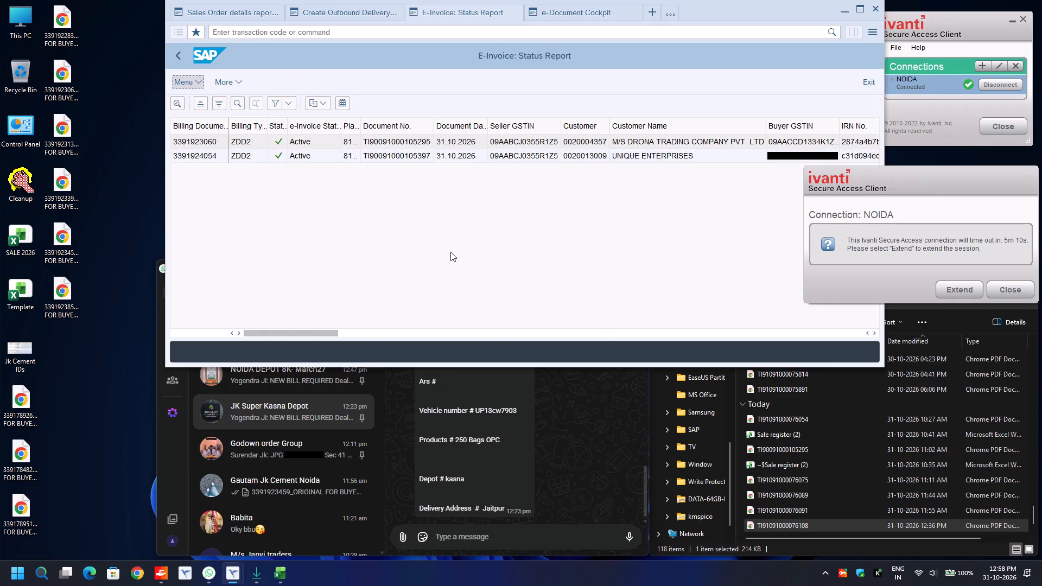
pyautogui.scroll(-6, 450, 252)
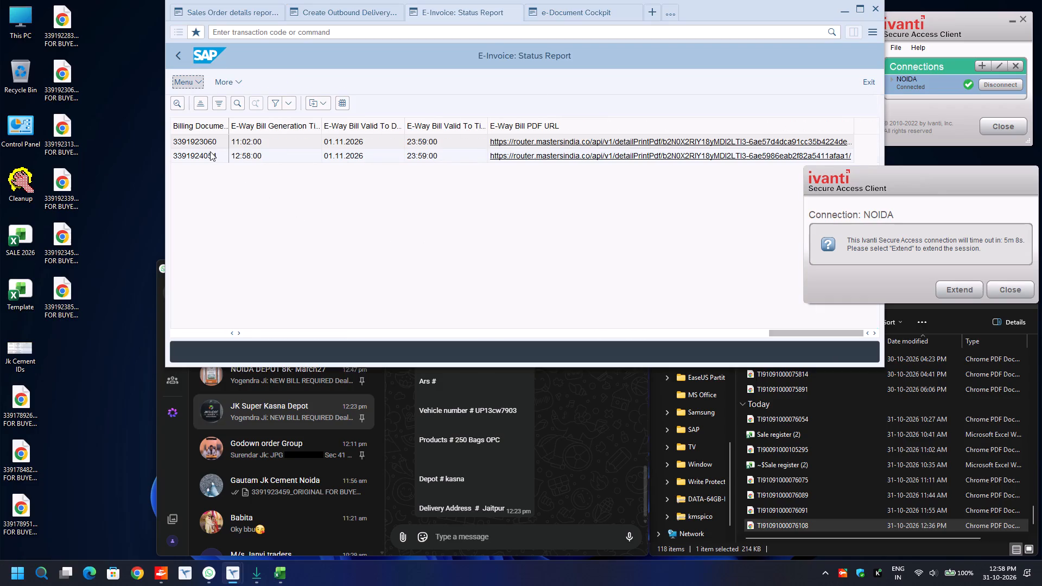
pyautogui.click(210, 151)
pyautogui.hotkey('ctrl', 'y')
pyautogui.hotkey('ctrl', 'c')
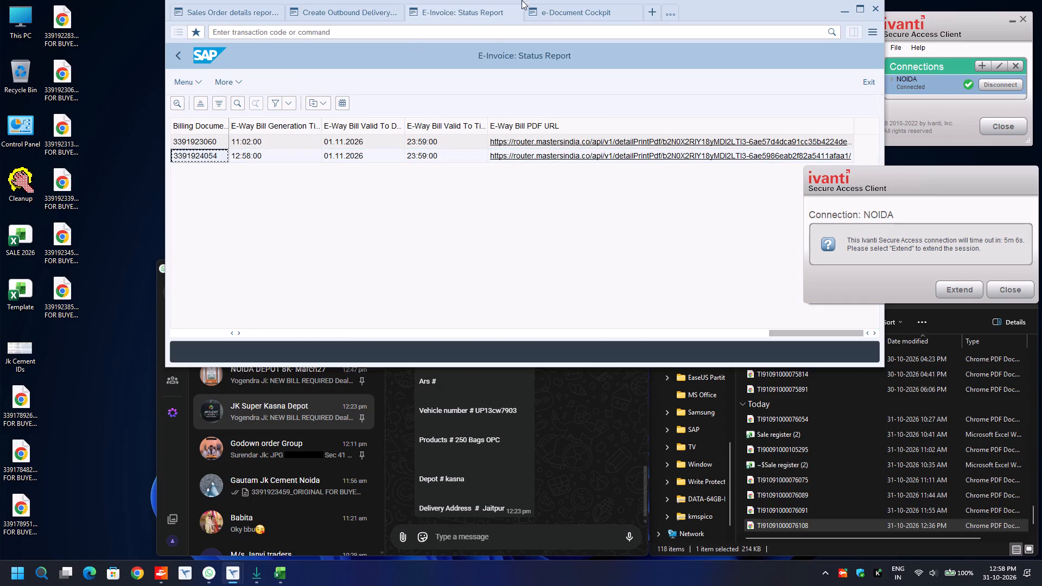
pyautogui.click(566, 12)
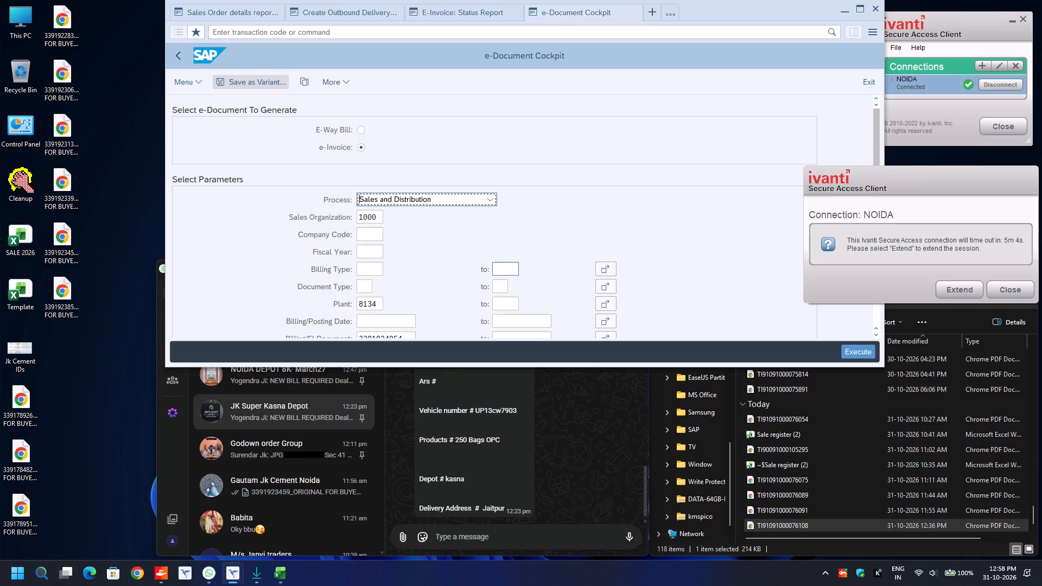
pyautogui.click(359, 31)
pyautogui.write('/n')
pyautogui.press('Return')
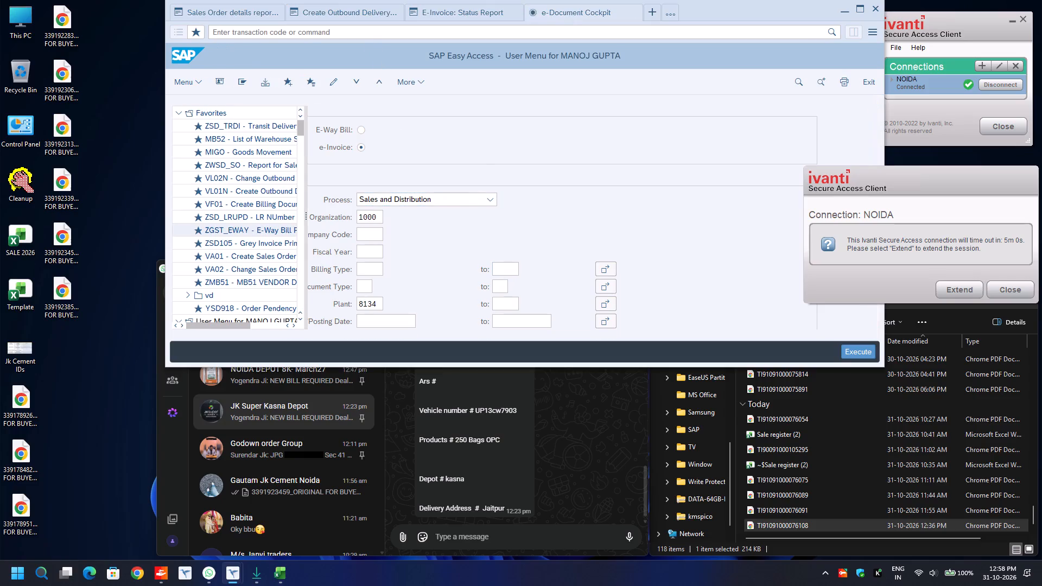
pyautogui.click(218, 249)
pyautogui.press('Return')
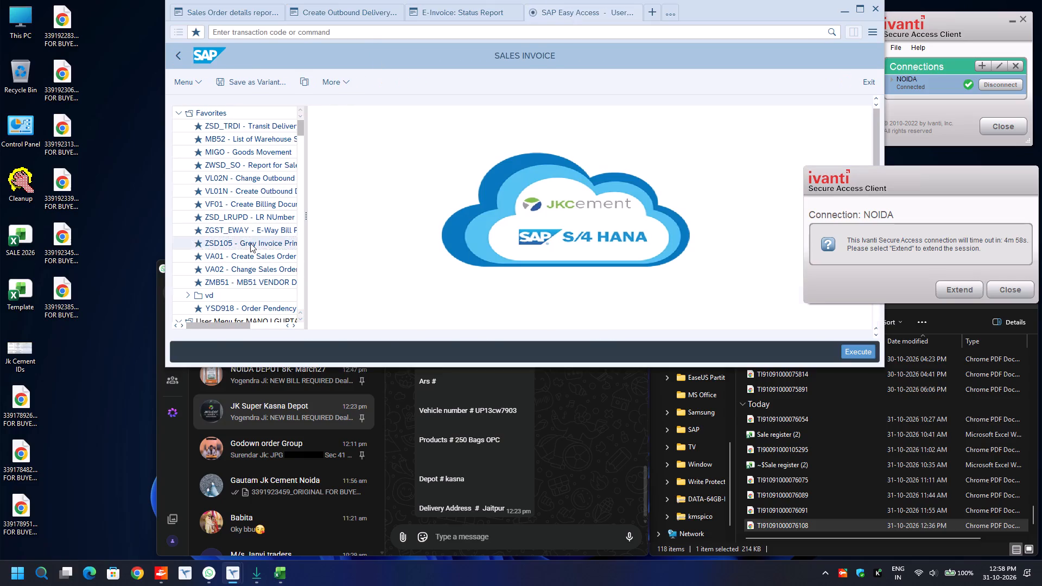
pyautogui.hotkey('ctrl', 'v')
pyautogui.scroll(-11, 519, 221)
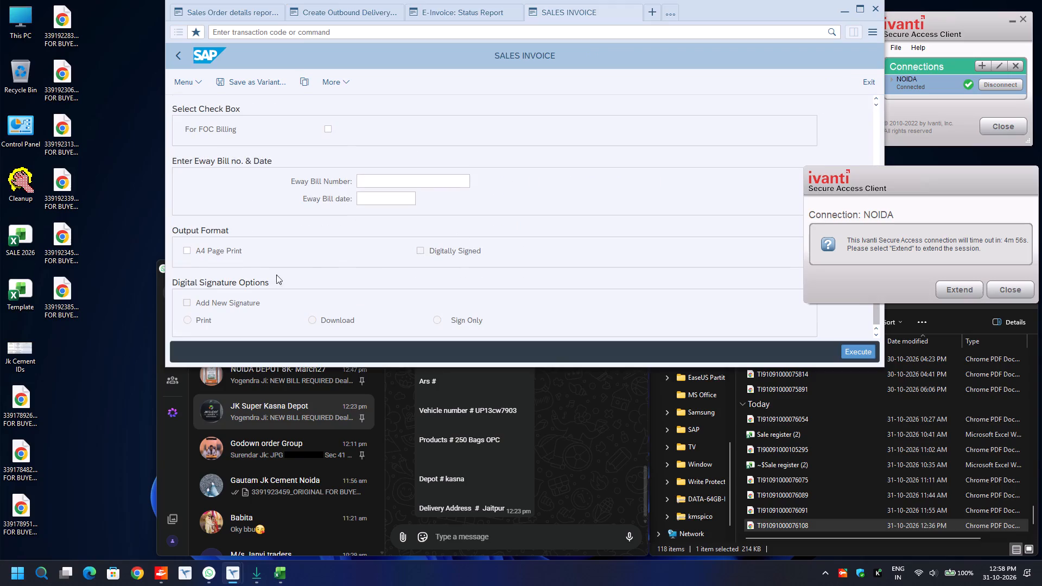
# Execute the sales invoice output with A4 Page Print, Digitally Signed, Add New Signature and Download selected.
pyautogui.click(185, 252)
pyautogui.press('Tab')
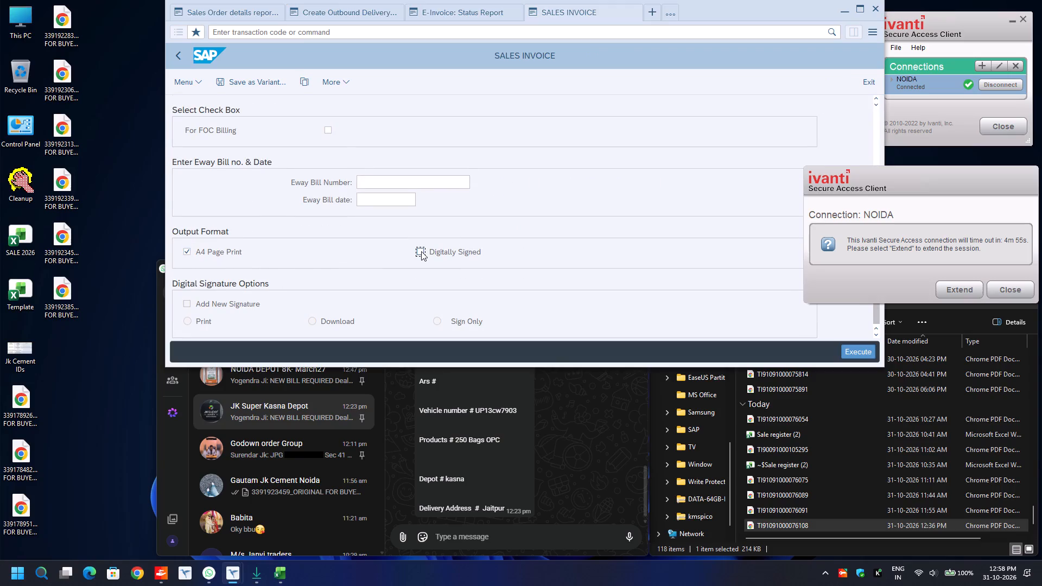
pyautogui.press('space')
pyautogui.press('Tab')
pyautogui.press('space')
pyautogui.press('Tab')
pyautogui.press('Right')
pyautogui.press('F8')
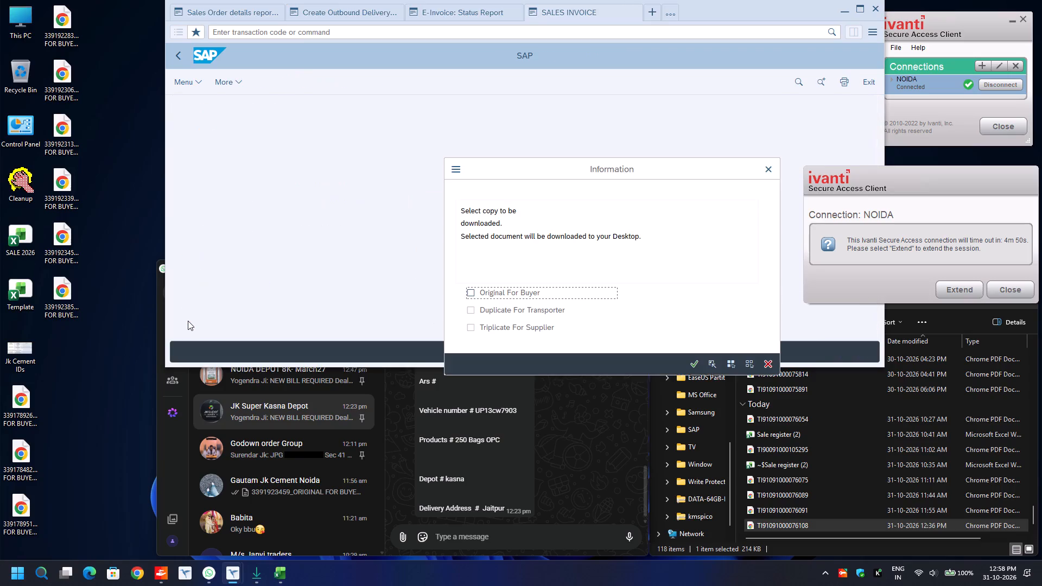
# Download the Original For Buyer copy of the sales invoice.
pyautogui.press('space')
pyautogui.press('Return')
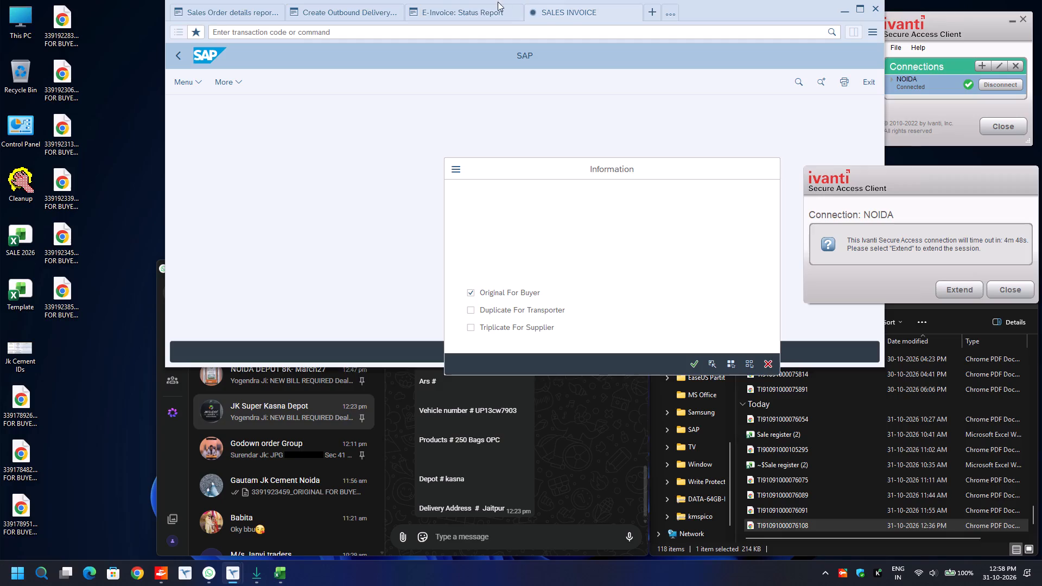
pyautogui.click(467, 12)
pyautogui.click(608, 151)
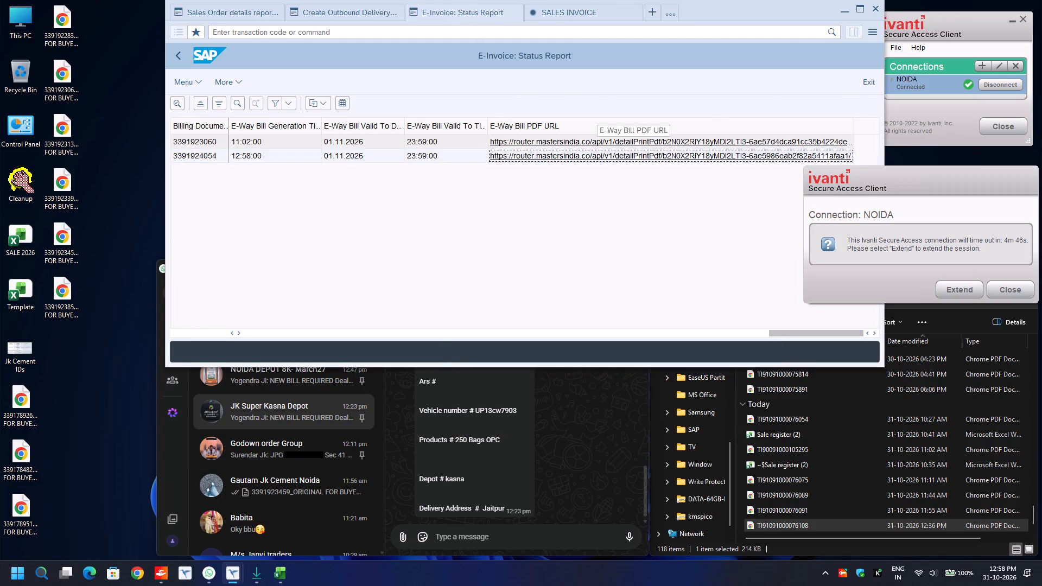
pyautogui.press('Left')
pyautogui.press('Return')
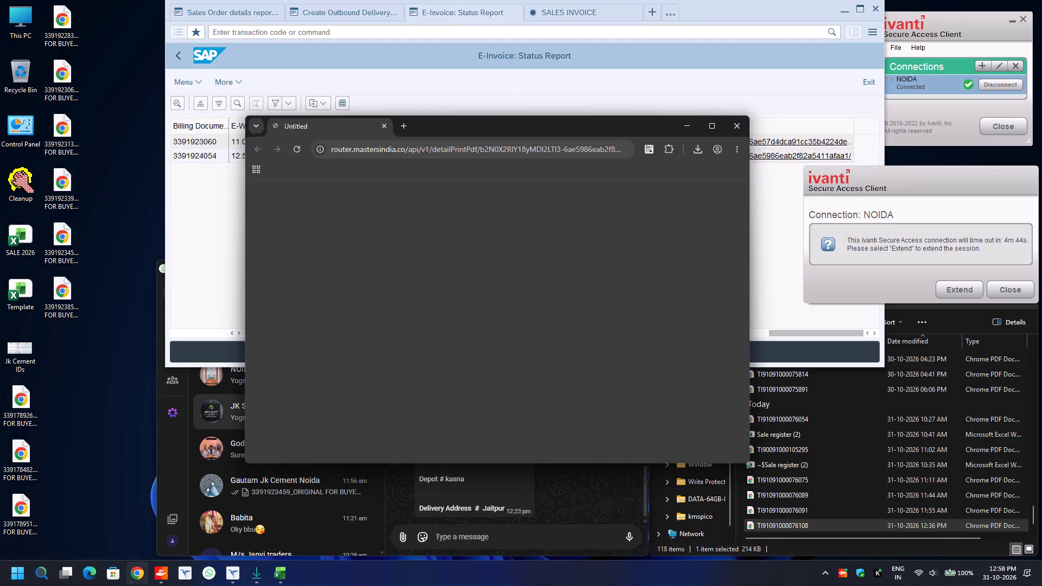
pyautogui.click(667, 172)
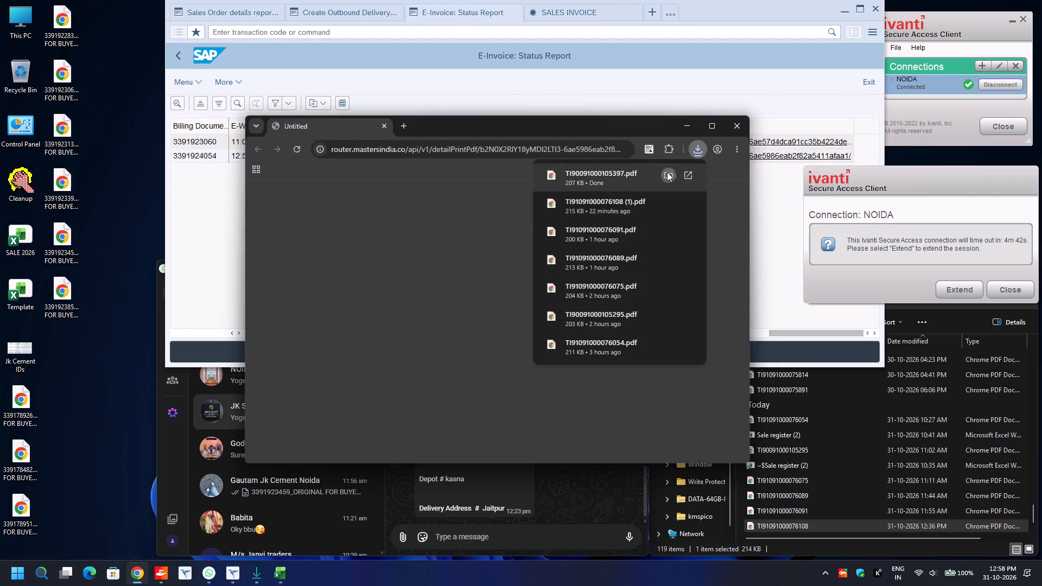
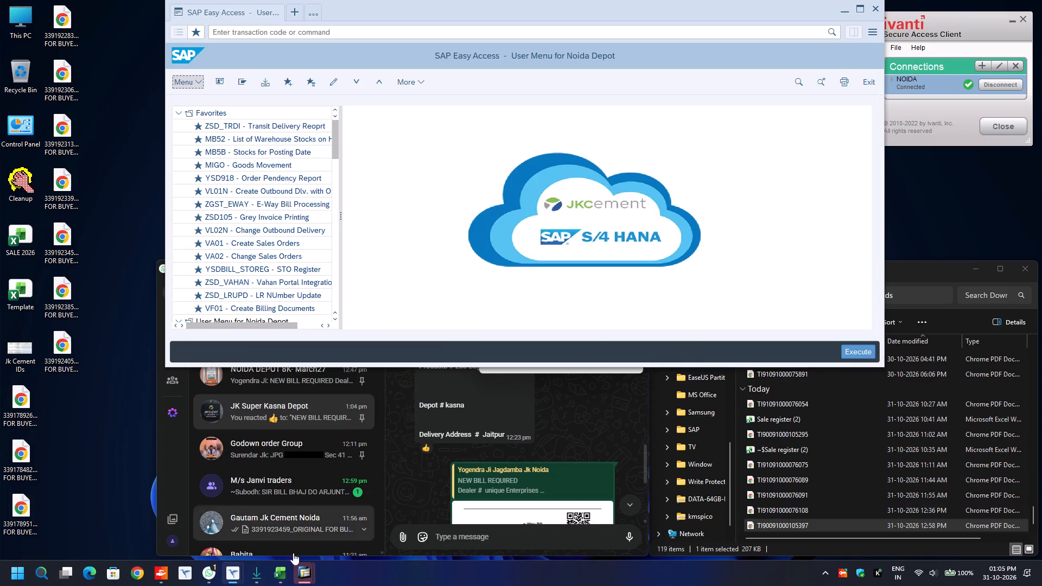
# Bring up the remaining SAP GUI session-closed message and dismiss it.
pyautogui.click(367, 493)
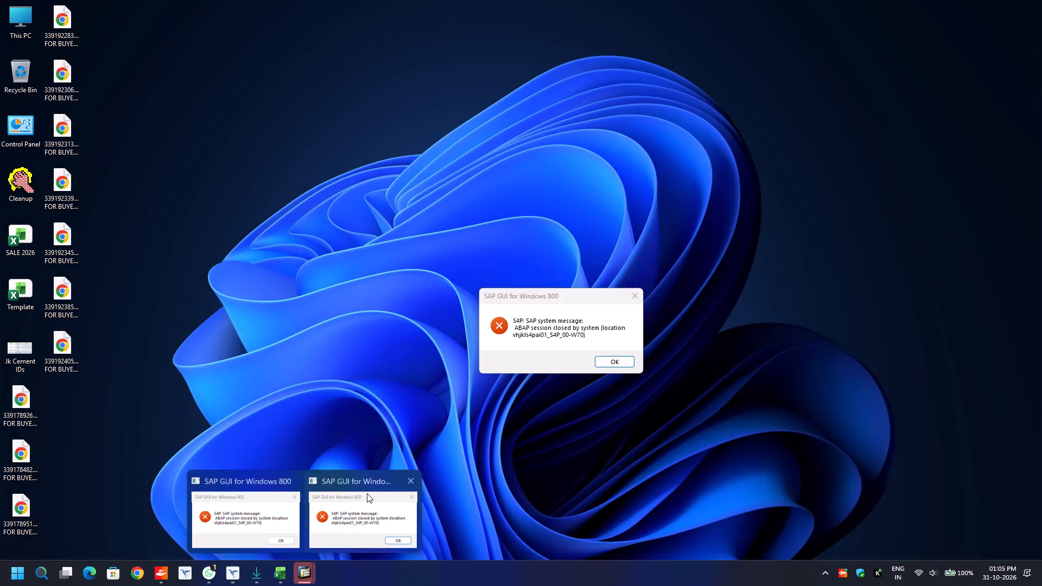
pyautogui.press('Return')
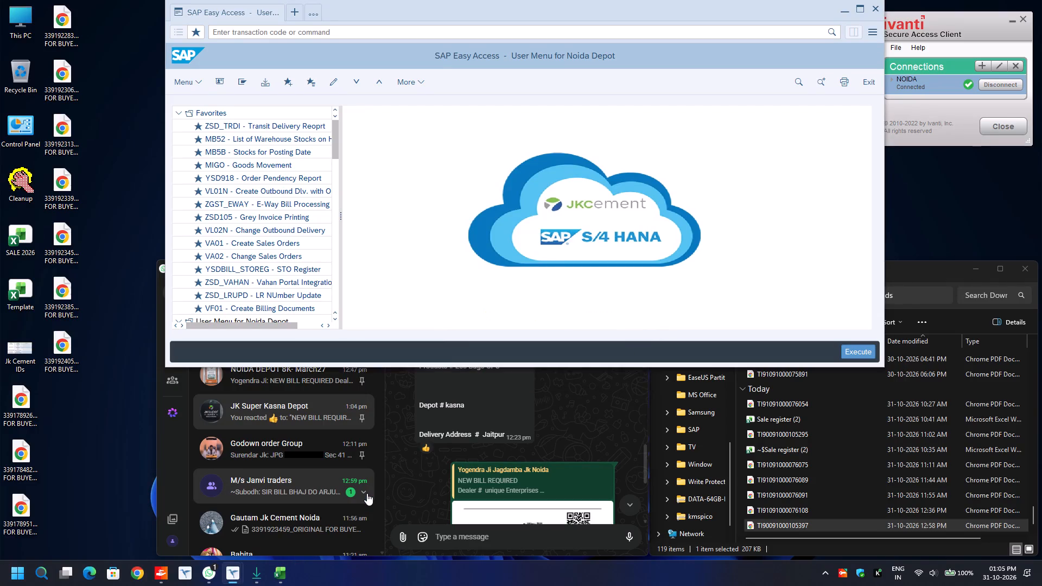
# Open the YSD918 Order Pendency Report from the favorites and set the document date range to 31.10.2026 through 31.10.2026.
pyautogui.click(259, 177)
pyautogui.press('Return')
pyautogui.press('BackSpace')
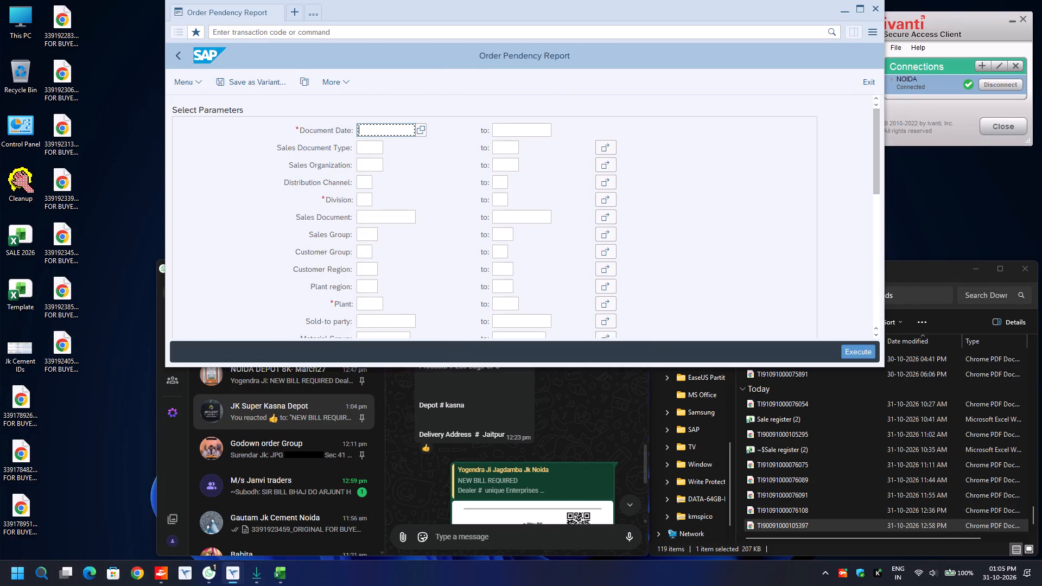
pyautogui.press('Down')
pyautogui.press('Return')
pyautogui.press('Tab')
pyautogui.press('BackSpace')
pyautogui.press('Down')
pyautogui.press('Return')
pyautogui.press('Return')
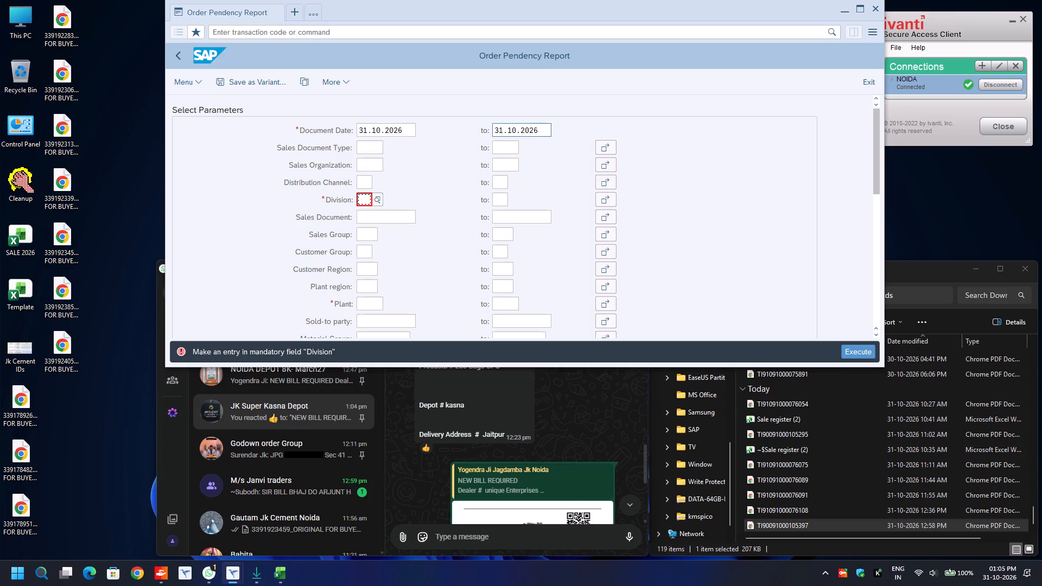
# Set the division range to 00 through 99 and the plant to *, and execute the order pendency report.
pyautogui.press('BackSpace')
pyautogui.press('Down')
pyautogui.press('Return')
pyautogui.press('Tab')
pyautogui.press('BackSpace')
pyautogui.press('Down')
pyautogui.press('Return')
pyautogui.press('Return')
pyautogui.press('BackSpace')
pyautogui.press('Down')
pyautogui.press('Return')
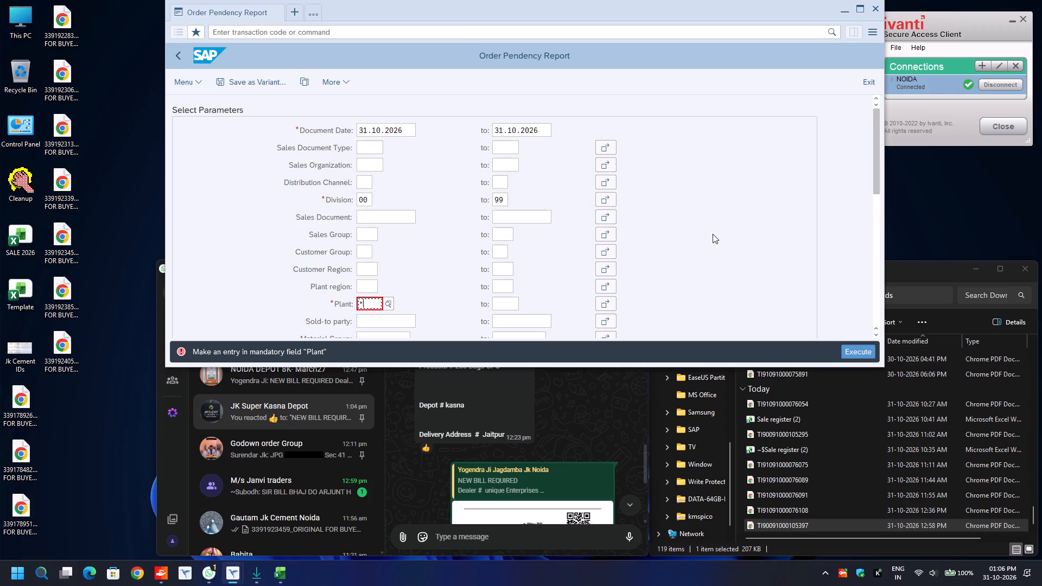
pyautogui.press('F8')
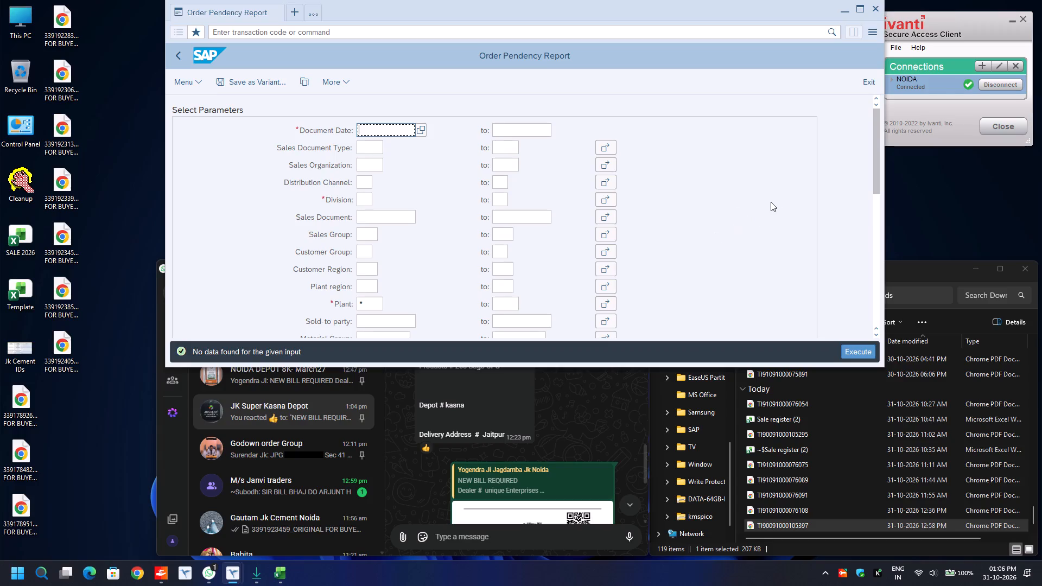
# Re-enter the document date range 31.10.2026 to 31.10.2026 in the order pendency selection.
pyautogui.scroll(-1, 741, 222)
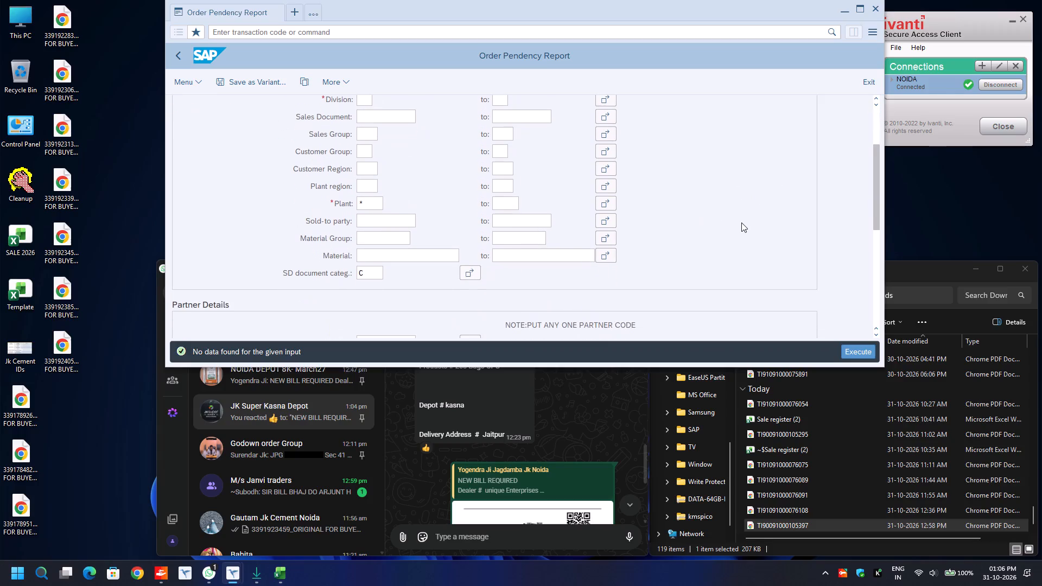
pyautogui.scroll(-1, 741, 222)
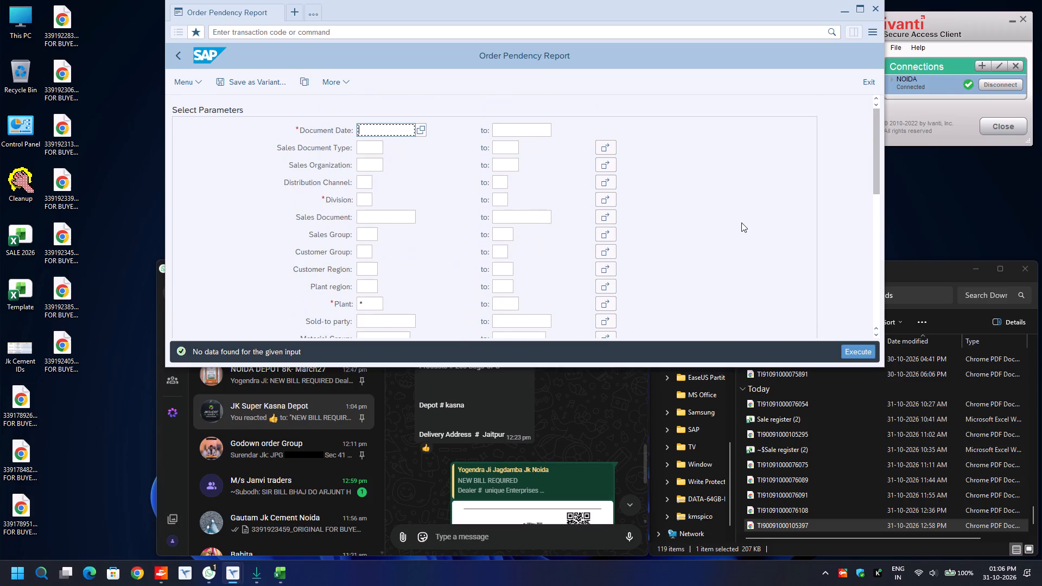
pyautogui.press('BackSpace')
pyautogui.press('Down')
pyautogui.press('Return')
pyautogui.press('Tab')
pyautogui.press('BackSpace')
pyautogui.press('Down')
pyautogui.press('Return')
pyautogui.press('Return')
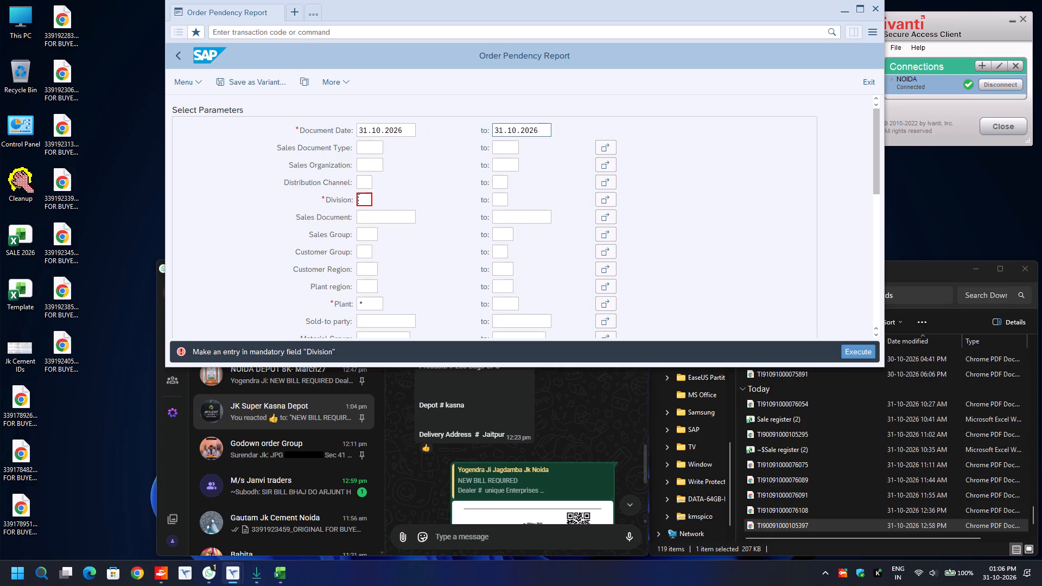
# Set the division range to 00 through 99, choose Schedule Open Orders as the order category, and execute the report.
pyautogui.press('BackSpace')
pyautogui.press('Down')
pyautogui.press('Return')
pyautogui.press('Tab')
pyautogui.press('BackSpace')
pyautogui.press('Down')
pyautogui.press('Return')
pyautogui.scroll(-8, 492, 209)
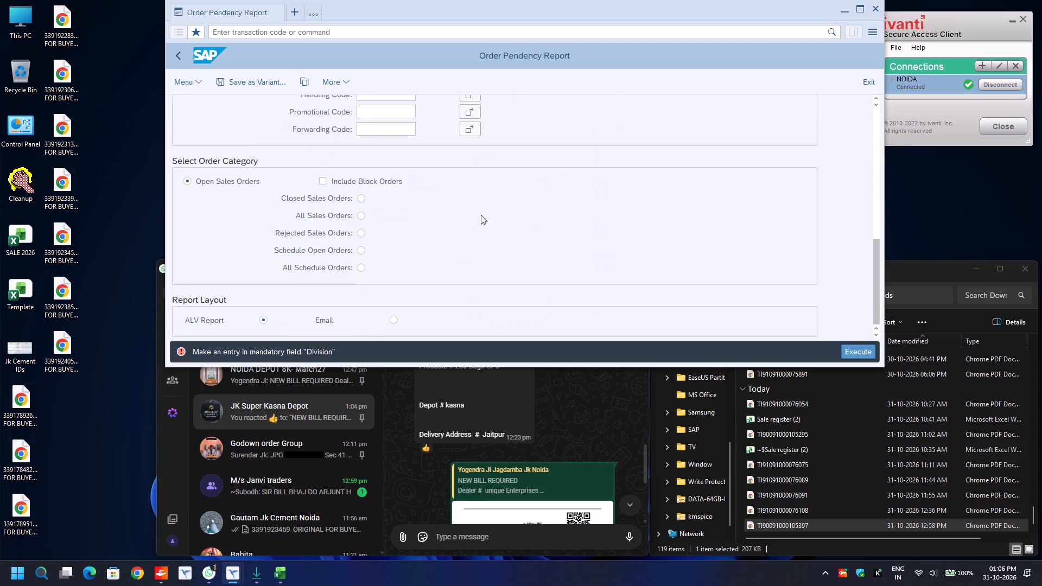
pyautogui.click(358, 251)
pyautogui.press('F8')
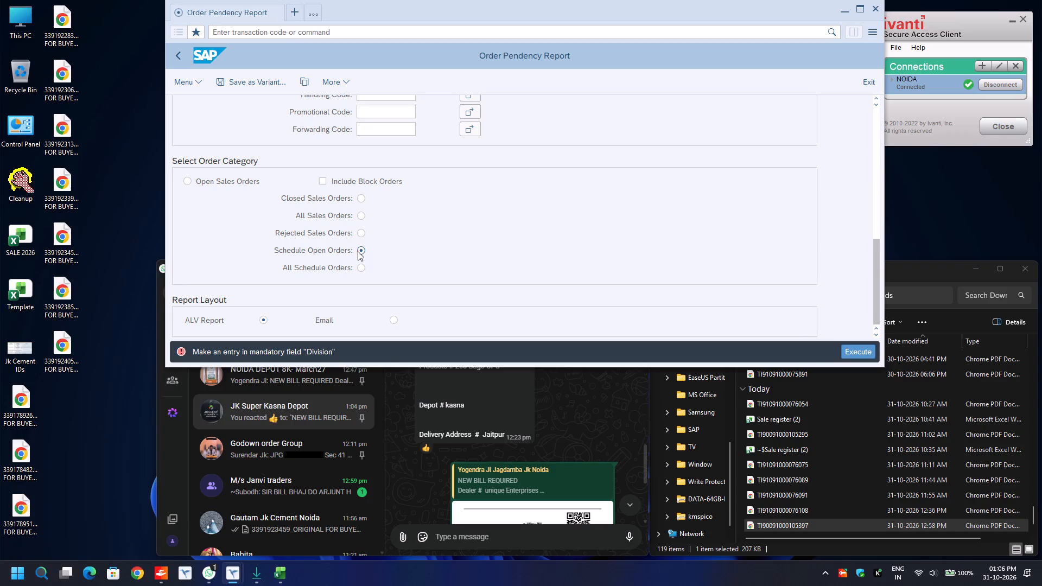
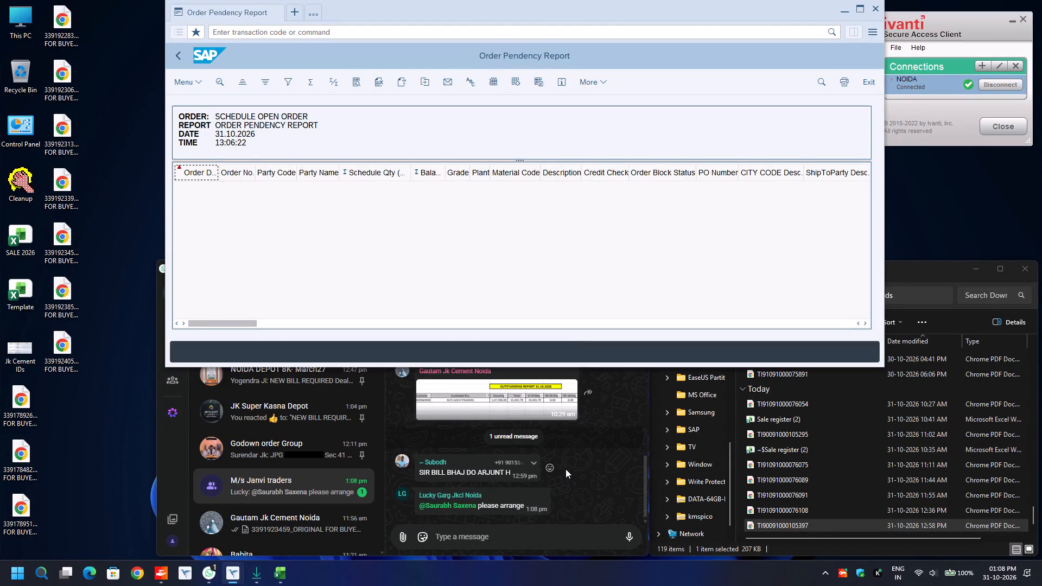
# Review the earlier order and bill request messages in the M/s Janvi traders WhatsApp chat.
pyautogui.scroll(4, 566, 469)
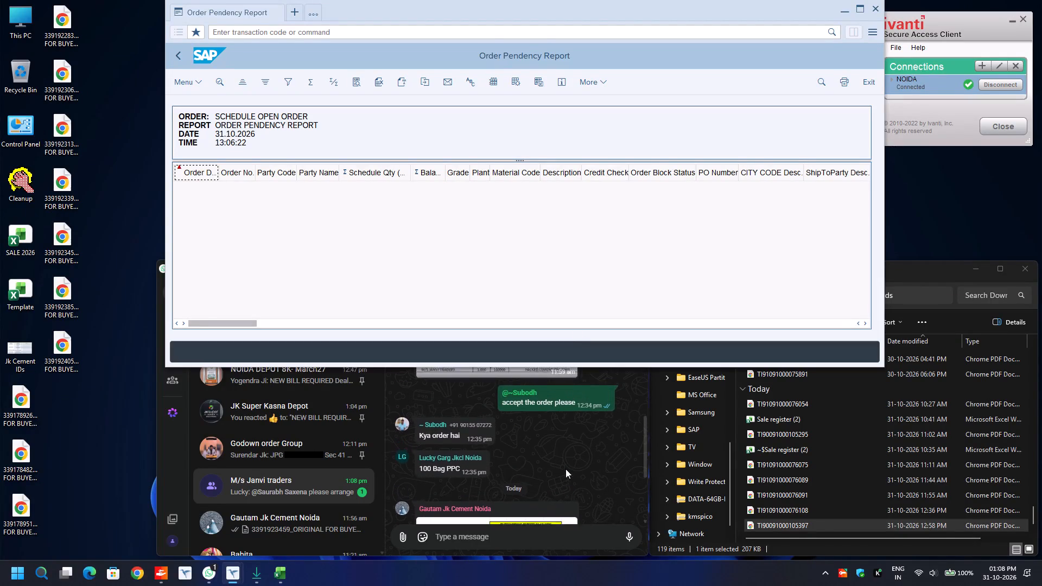
pyautogui.scroll(1, 566, 469)
pyautogui.scroll(-10, 566, 469)
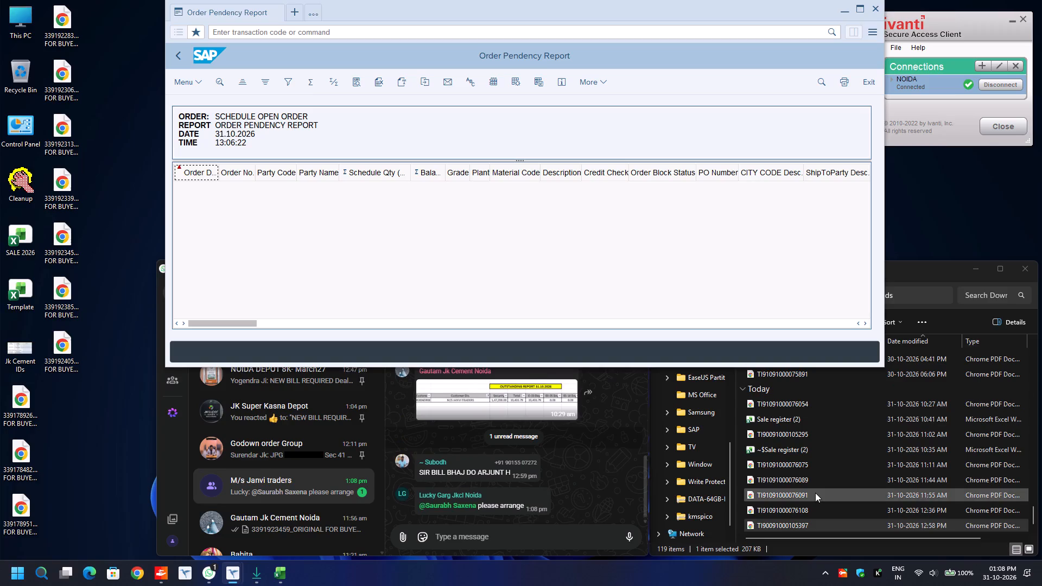
pyautogui.click(797, 523)
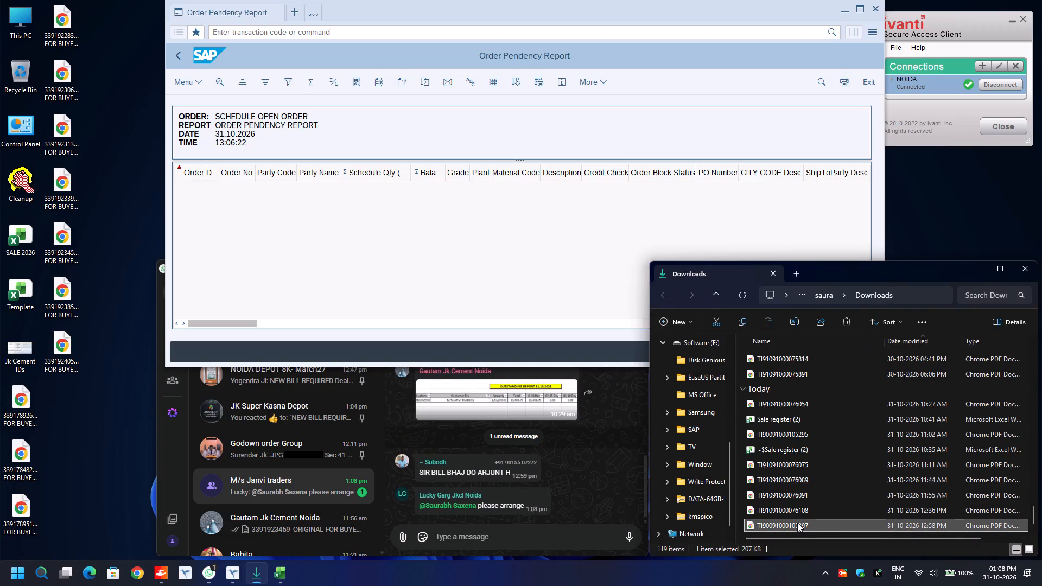
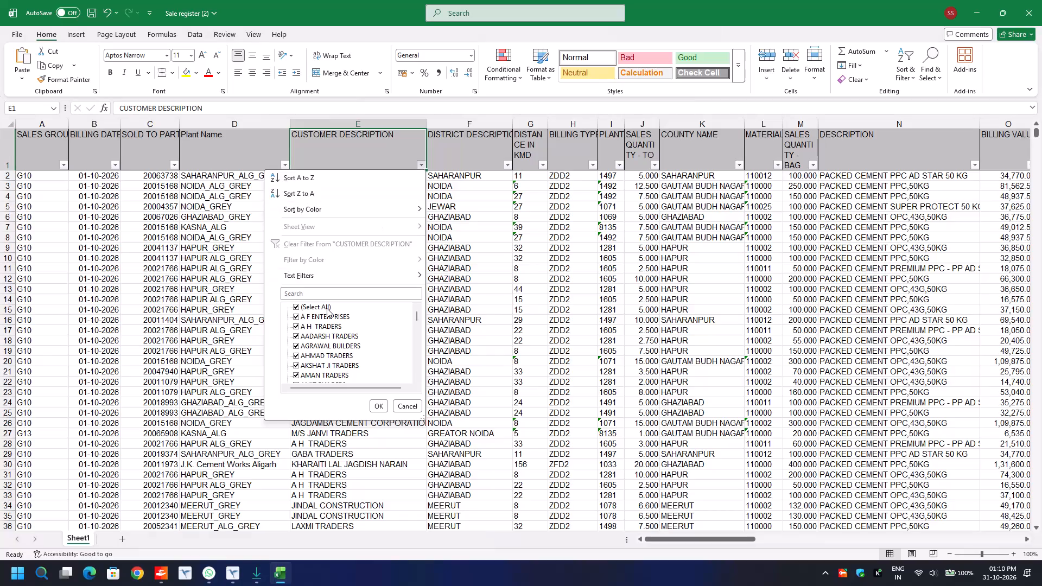
# Filter the sales register's CUSTOMER DESCRIPTION column by searching "janv" so only M/S JANVI TRADERS rows are shown.
pyautogui.click(324, 297)
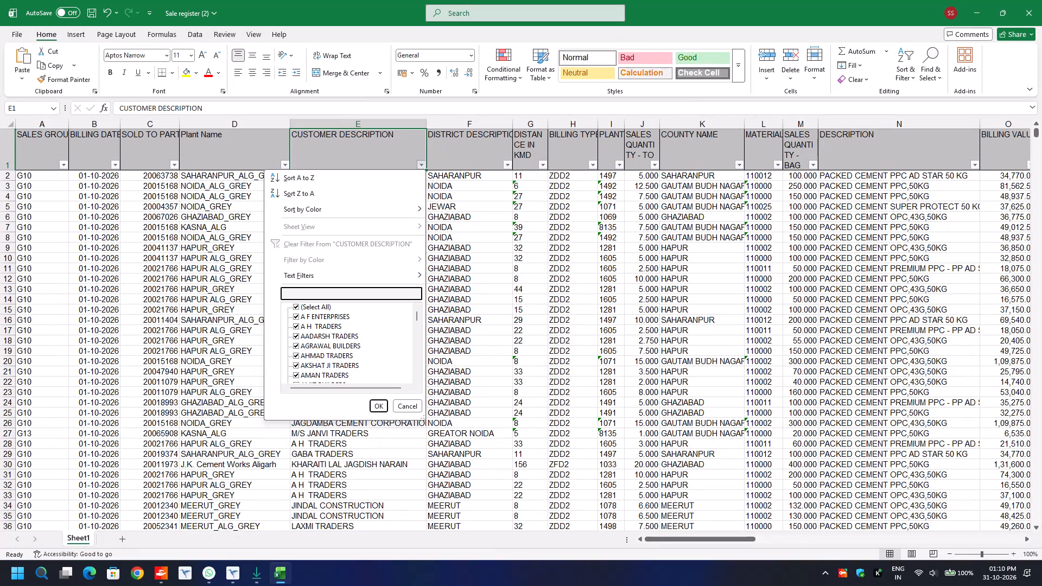
pyautogui.write('janv')
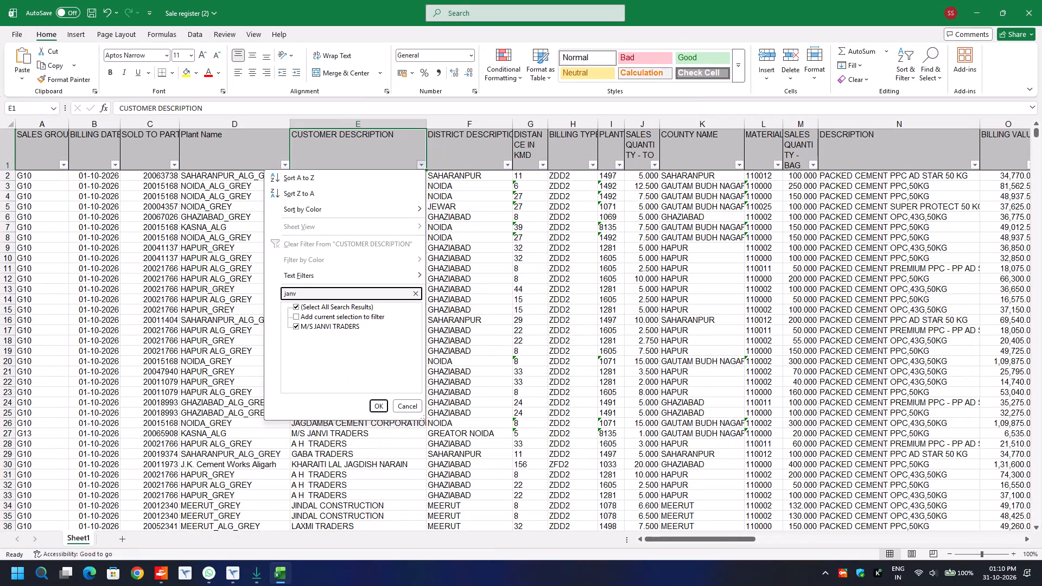
pyautogui.click(379, 404)
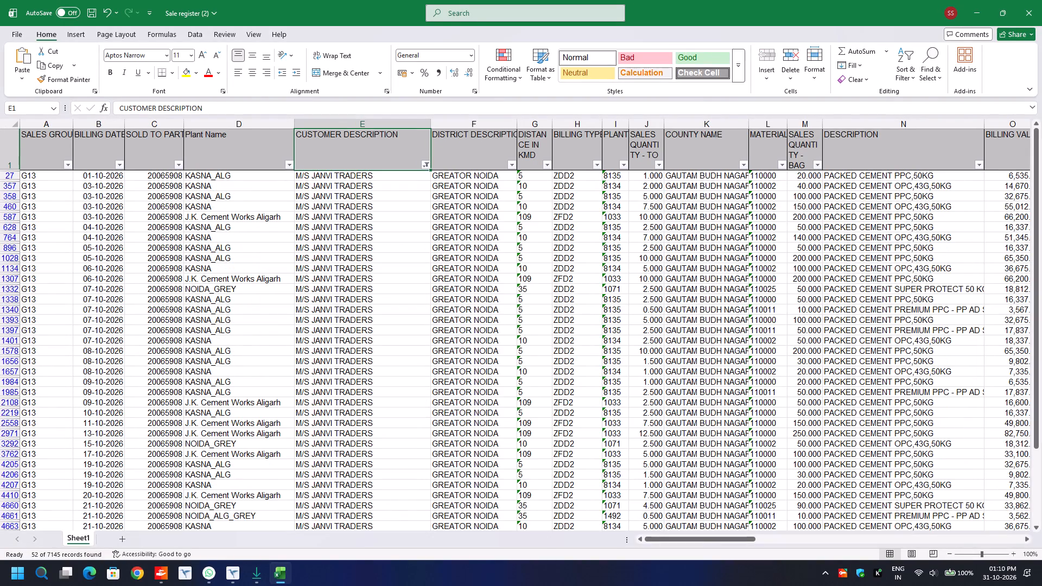
# Copy all the filtered invoice numbers in the INVOICE NO column, from cell AI27 down to the last row.
pyautogui.hscroll(-6, 395, 358)
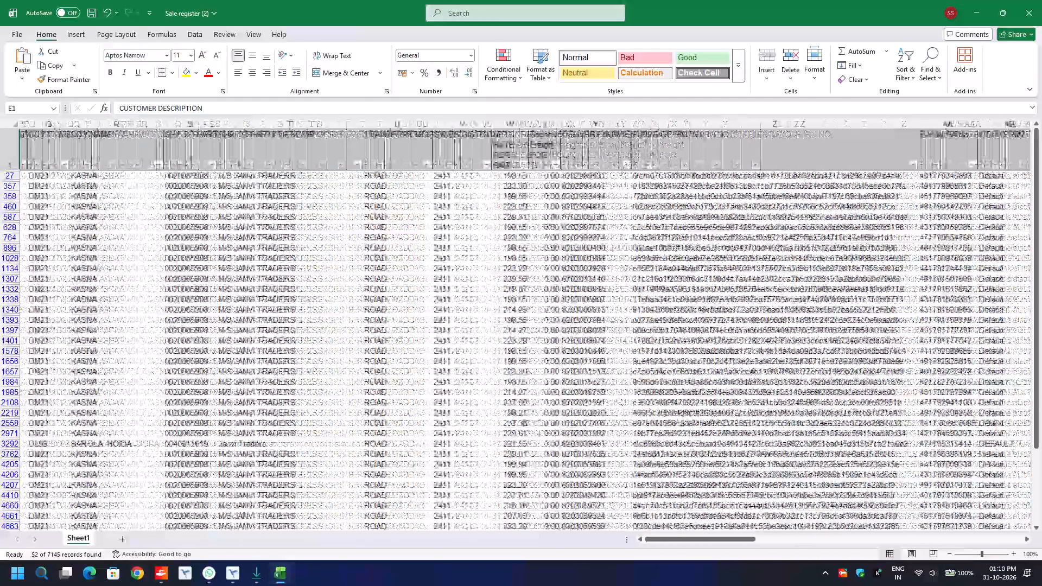
pyautogui.hscroll(-8, 395, 358)
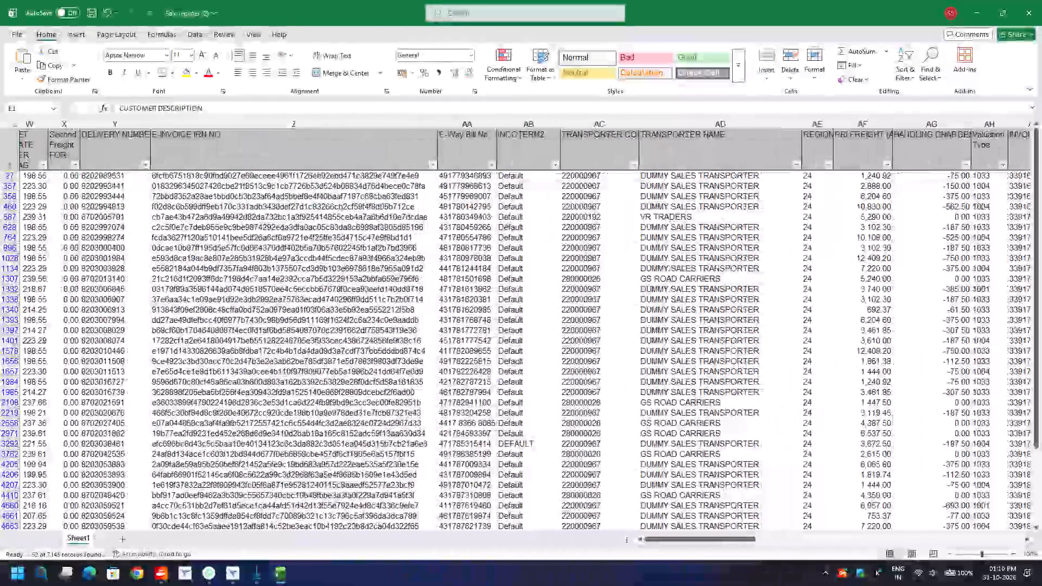
pyautogui.hscroll(-4, 395, 358)
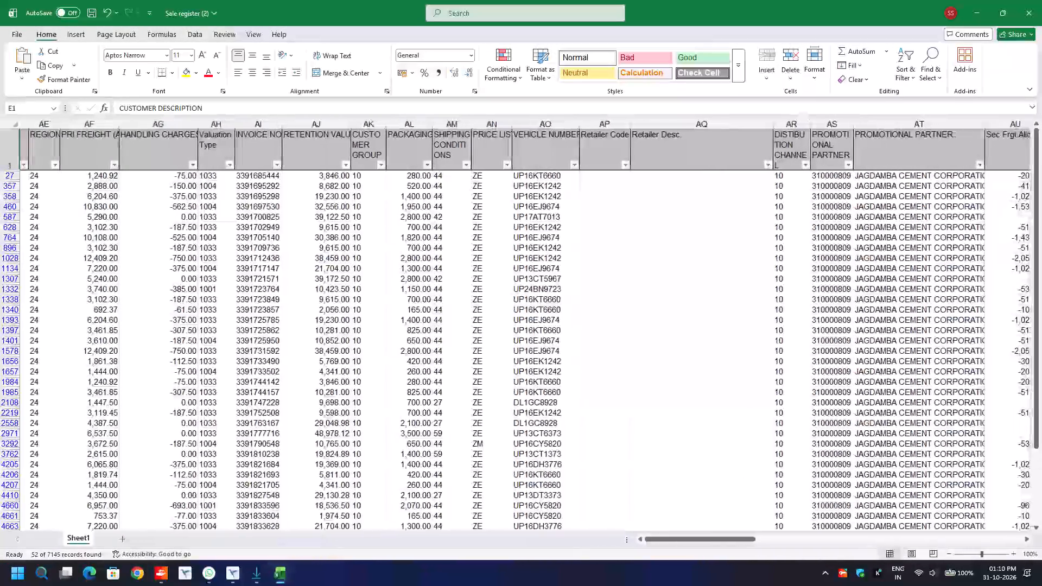
pyautogui.scroll(1, 263, 179)
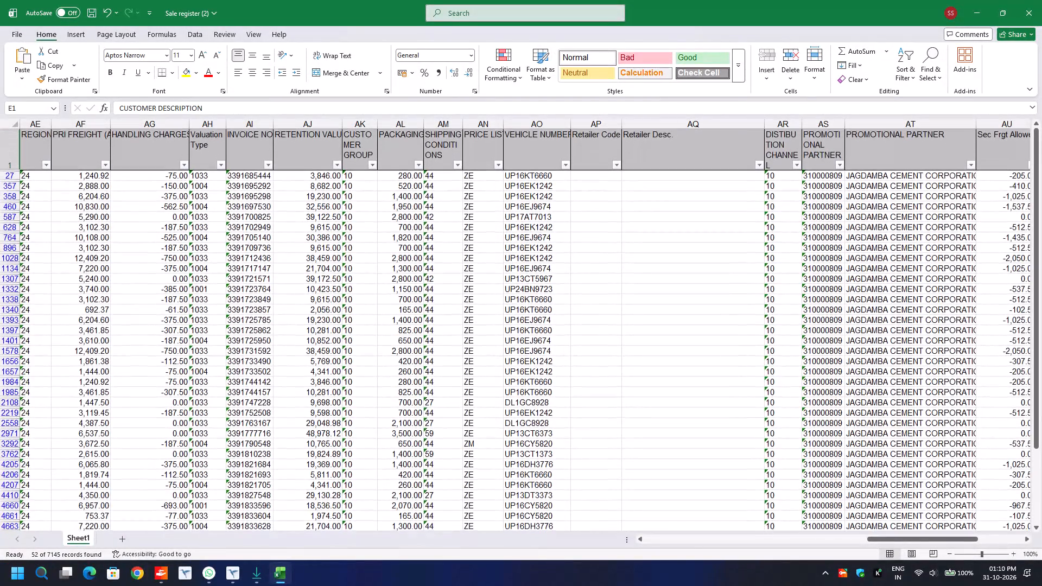
pyautogui.click(257, 175)
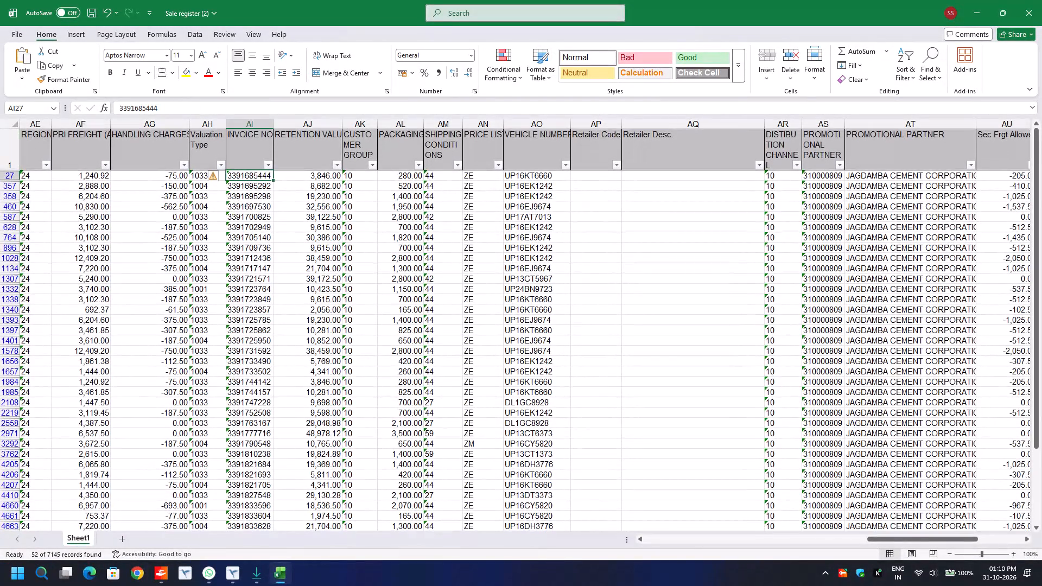
pyautogui.hotkey('ctrl', 'shift', 'Down')
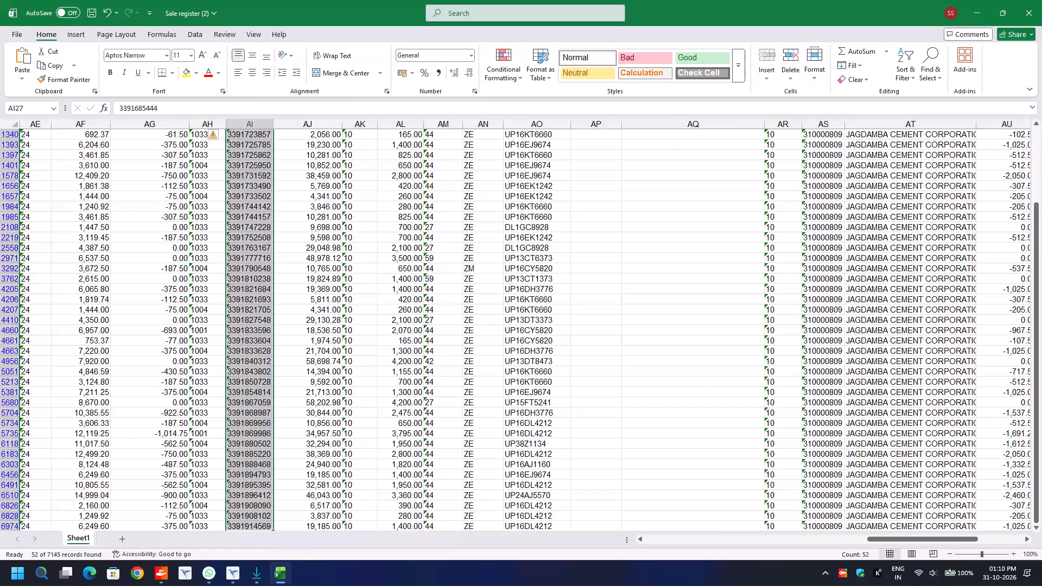
pyautogui.hotkey('ctrl', 'c')
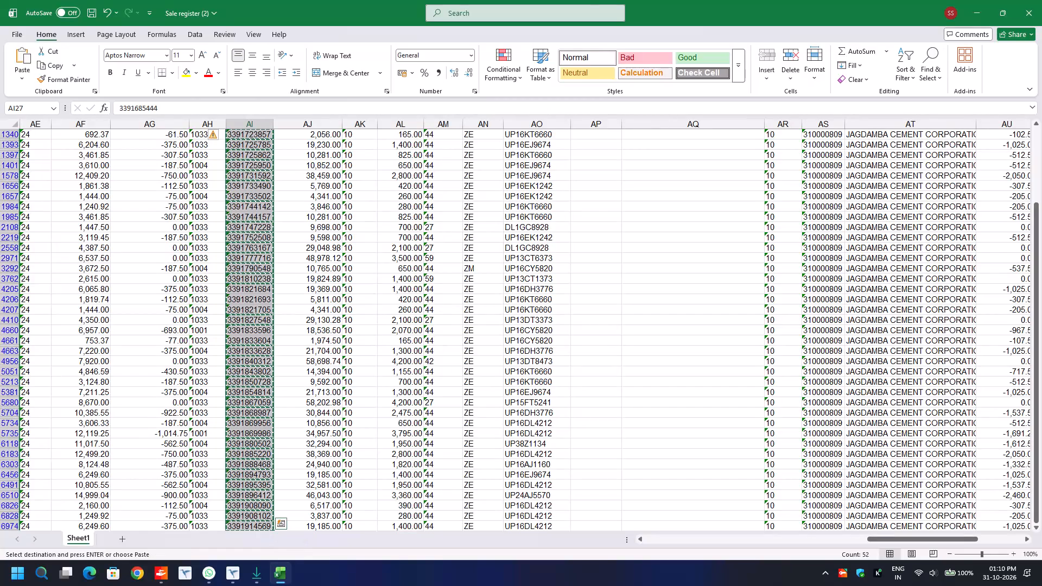
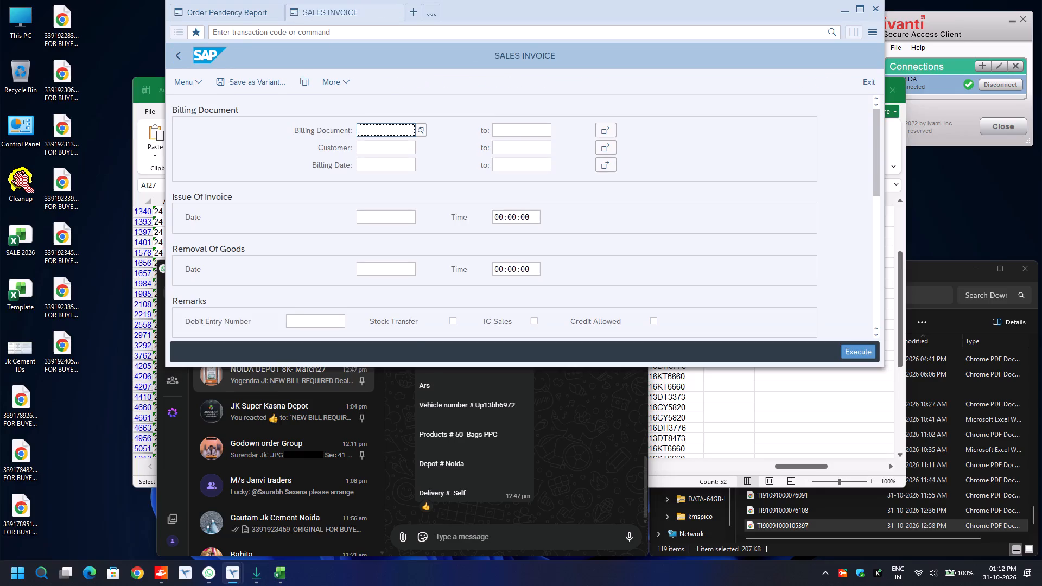
# Paste the copied invoice numbers as single values into the Billing Document multiple selection and apply them.
pyautogui.press('Tab')
pyautogui.press('Tab')
pyautogui.press('space')
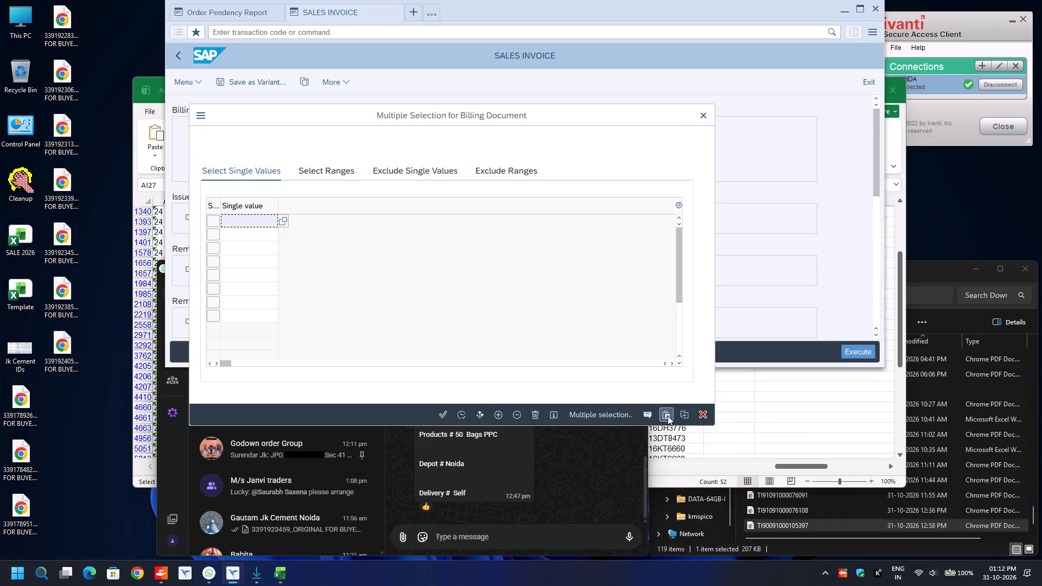
pyautogui.click(668, 416)
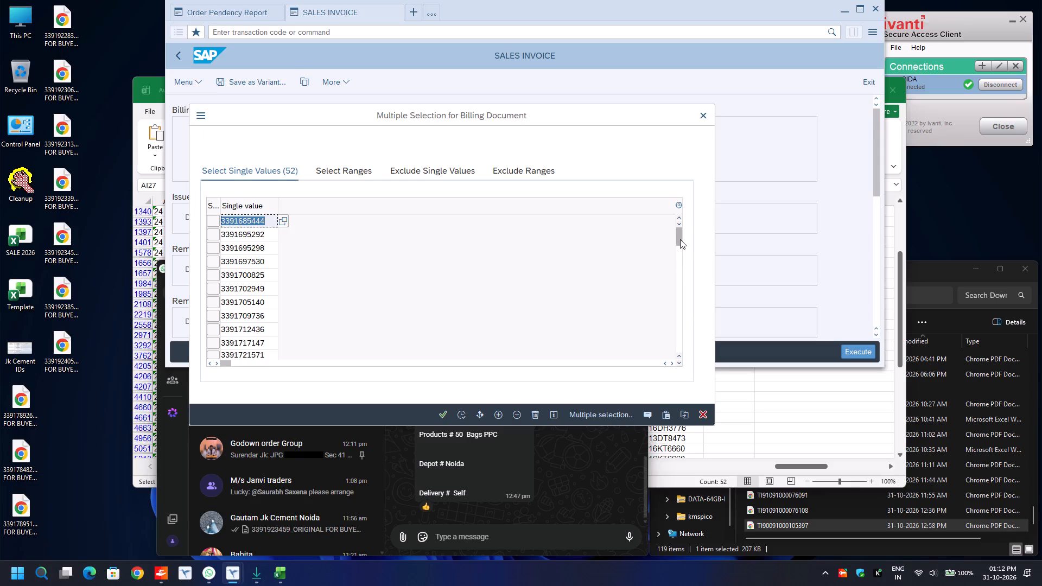
pyautogui.moveTo(680, 239); pyautogui.dragTo(686, 360)
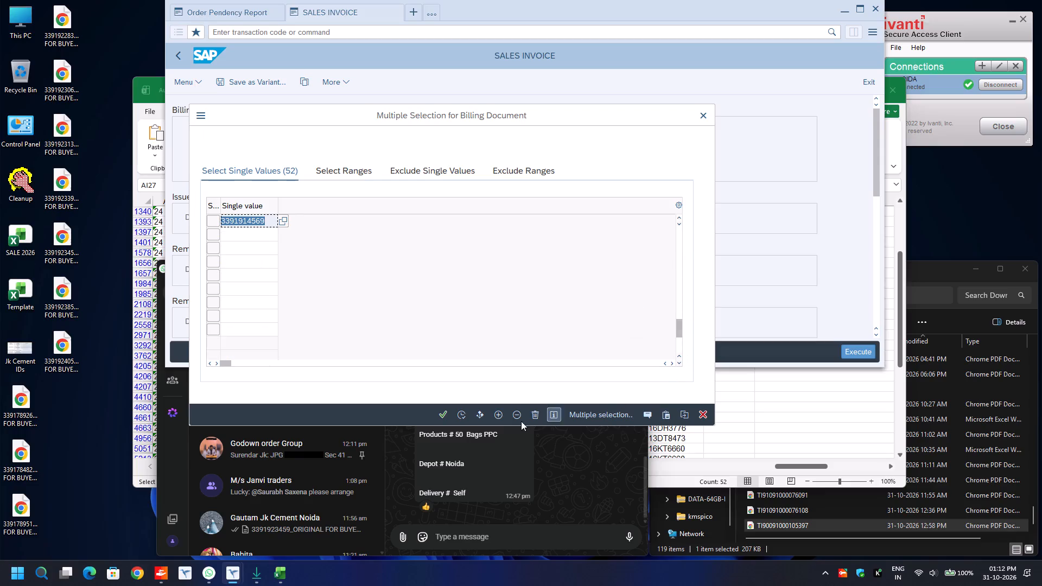
pyautogui.click(460, 412)
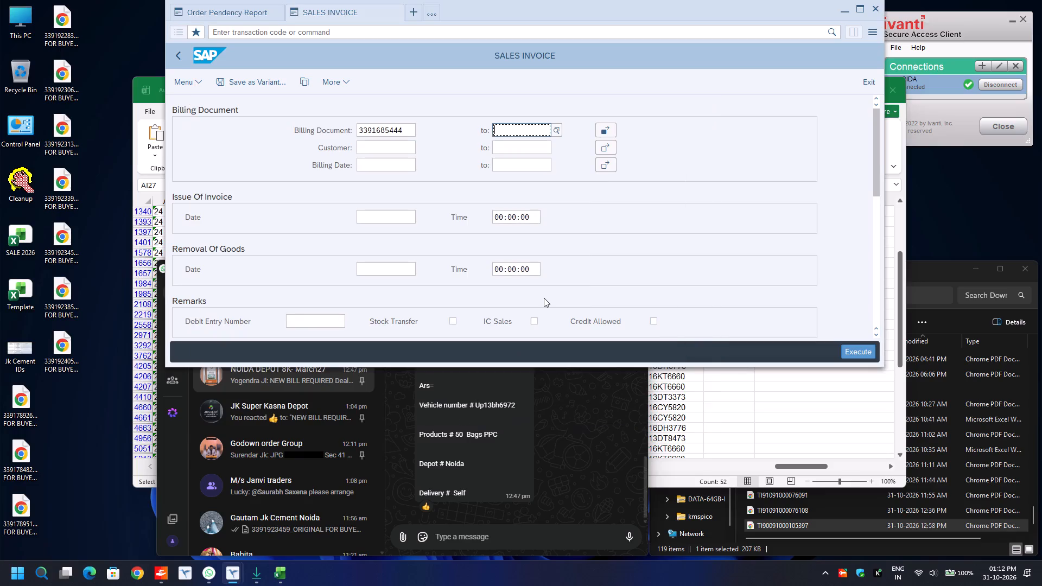
# Enable A4 Page Print as the output format for the sales invoices.
pyautogui.scroll(-10, 543, 298)
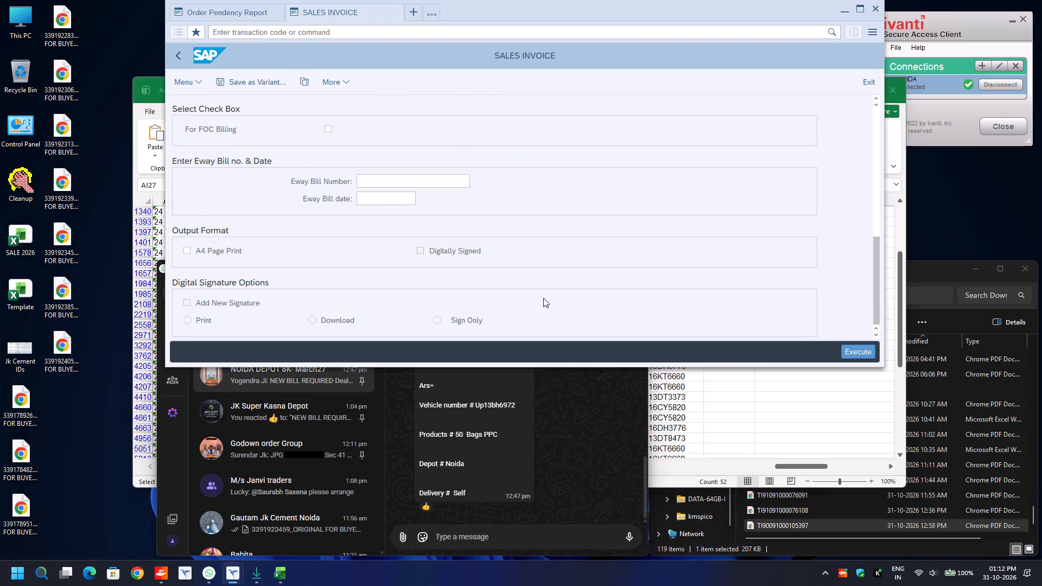
pyautogui.click(185, 249)
pyautogui.scroll(7, 449, 177)
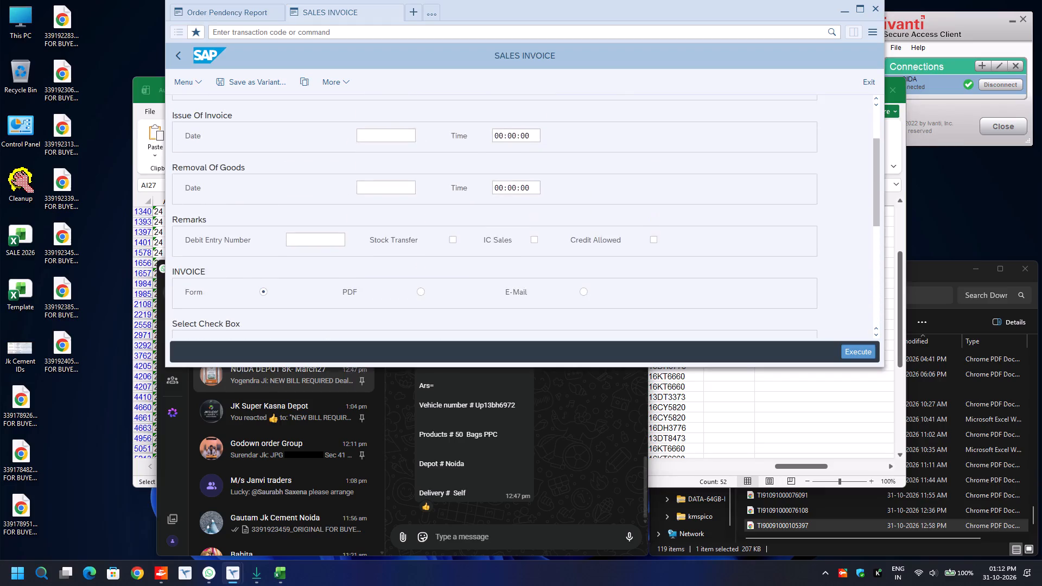
pyautogui.scroll(7, 449, 177)
pyautogui.scroll(-2, 449, 177)
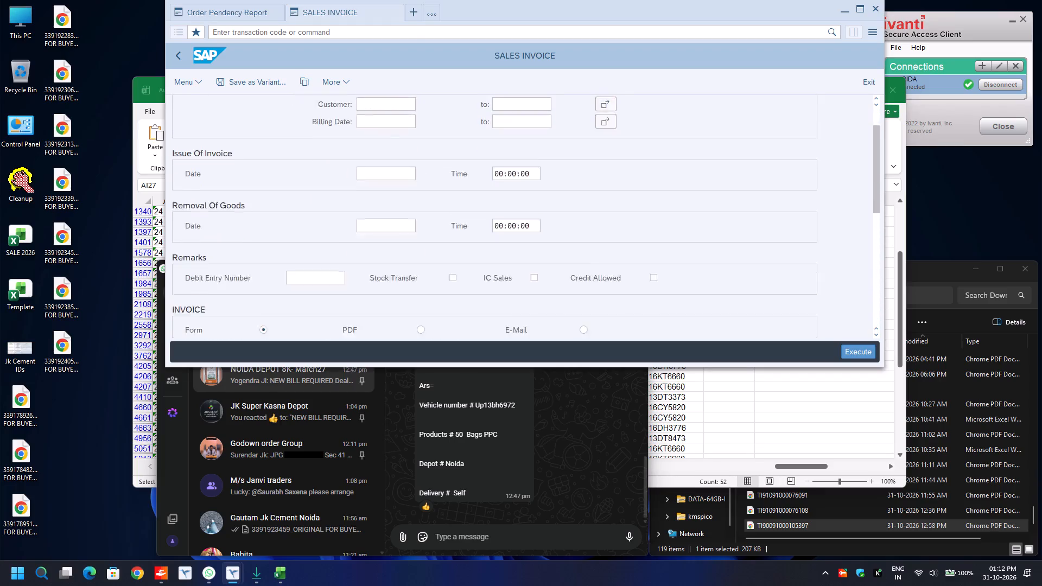
pyautogui.scroll(-14, 449, 177)
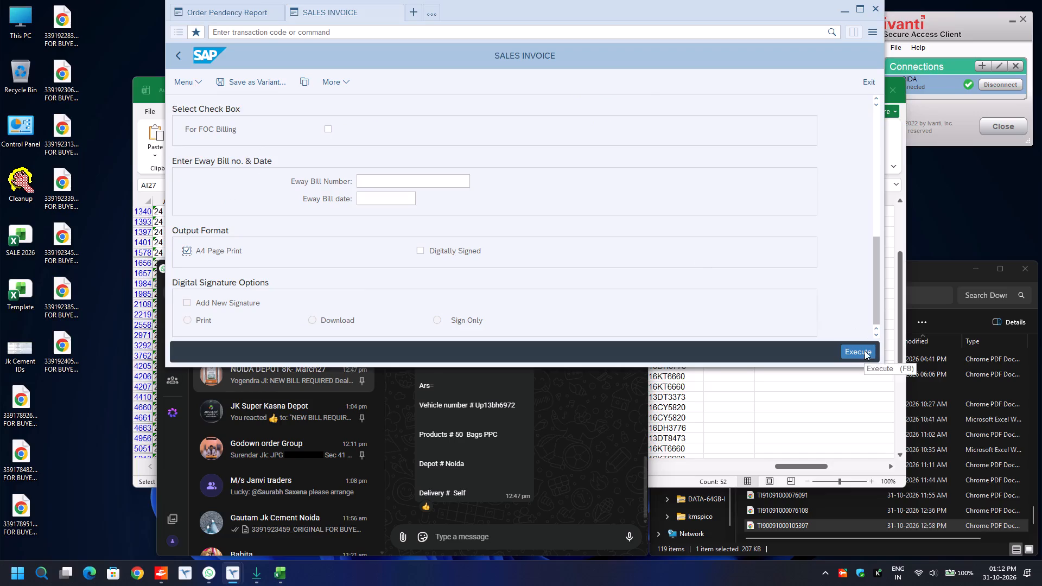
# Switch to the sales register workbook in Excel and copy the customer name M/S JANVI TRADERS from cell E2558.
pyautogui.click(723, 405)
pyautogui.click(393, 361)
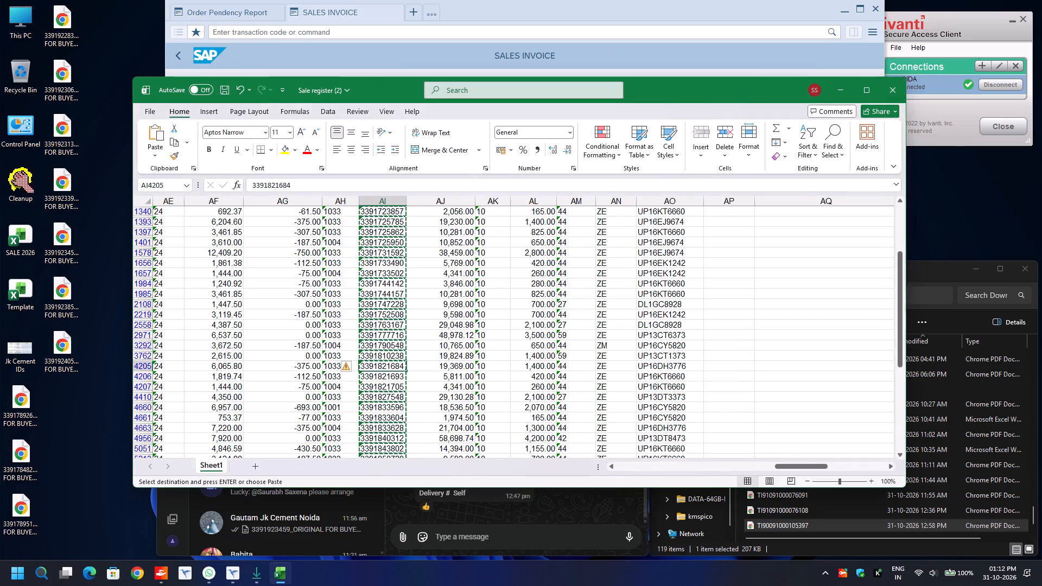
pyautogui.hscroll(14, 393, 361)
pyautogui.hscroll(9, 393, 361)
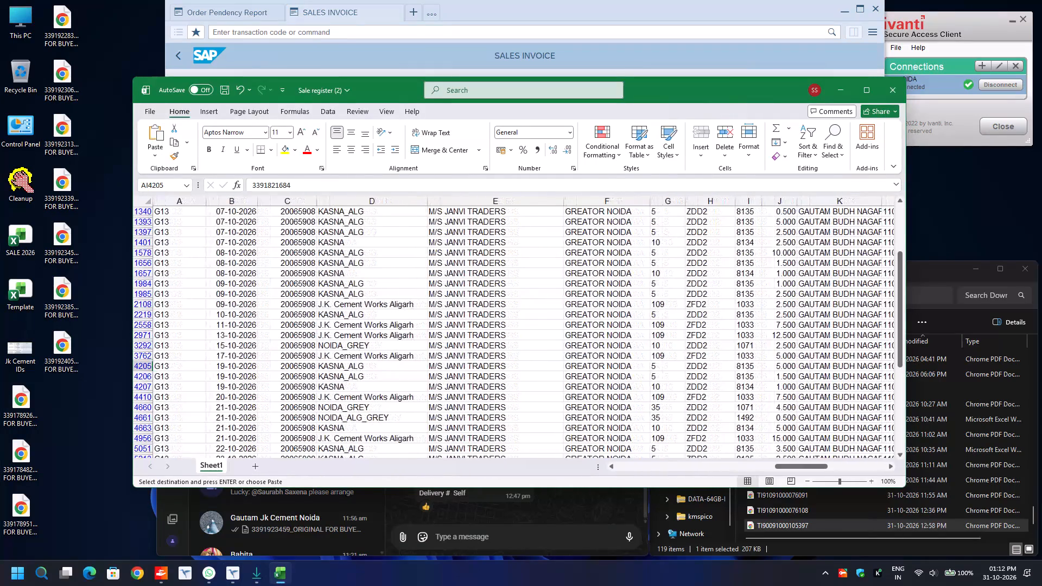
pyautogui.click(485, 322)
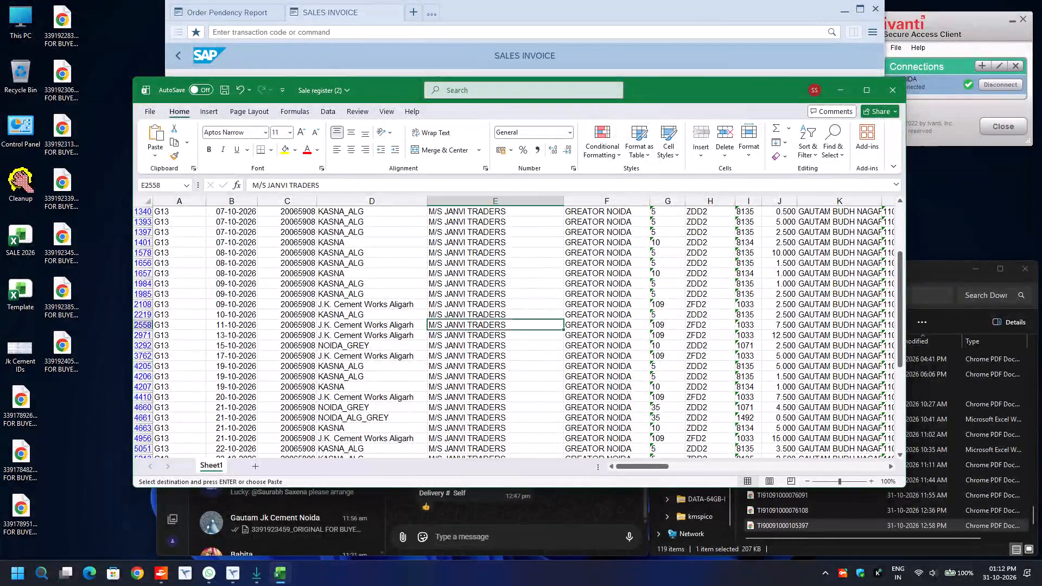
pyautogui.hotkey('ctrl', 'c')
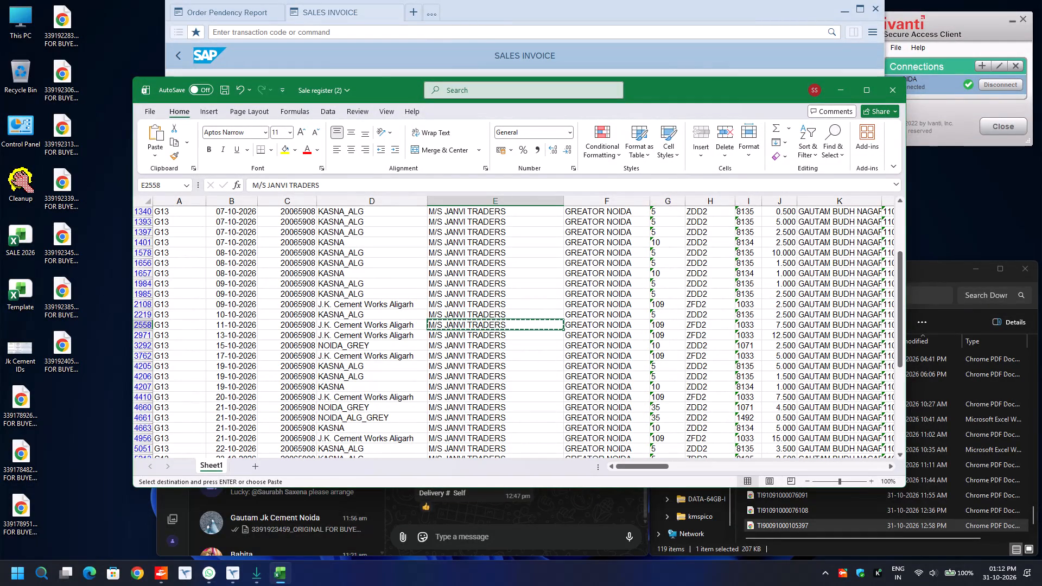
# Back in SAP, execute the sales invoice output and print it with the number of copies set to 1.
pyautogui.hotkey('alt', 'Tab')
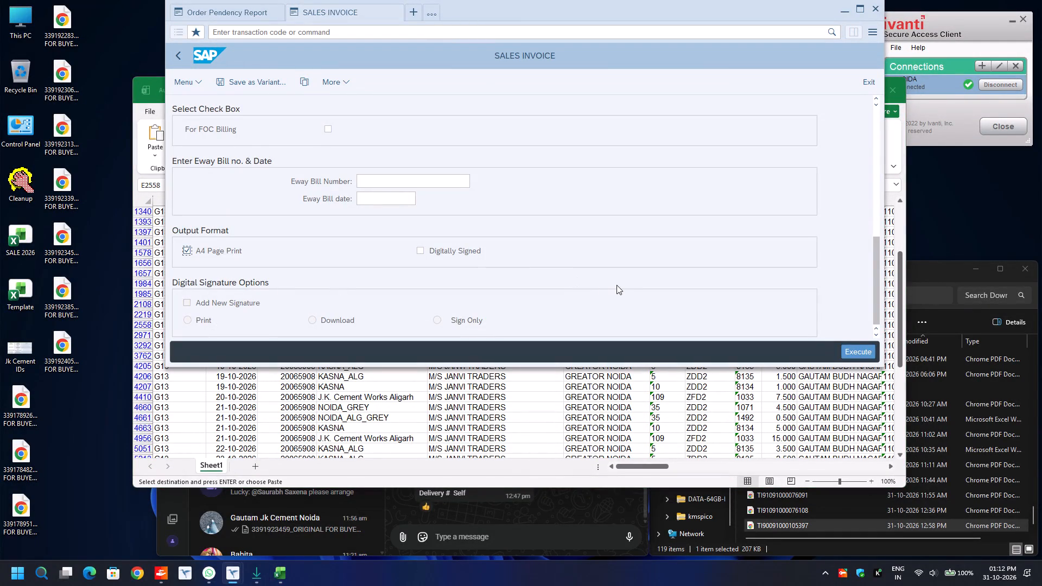
pyautogui.scroll(-2, 617, 285)
pyautogui.click(850, 352)
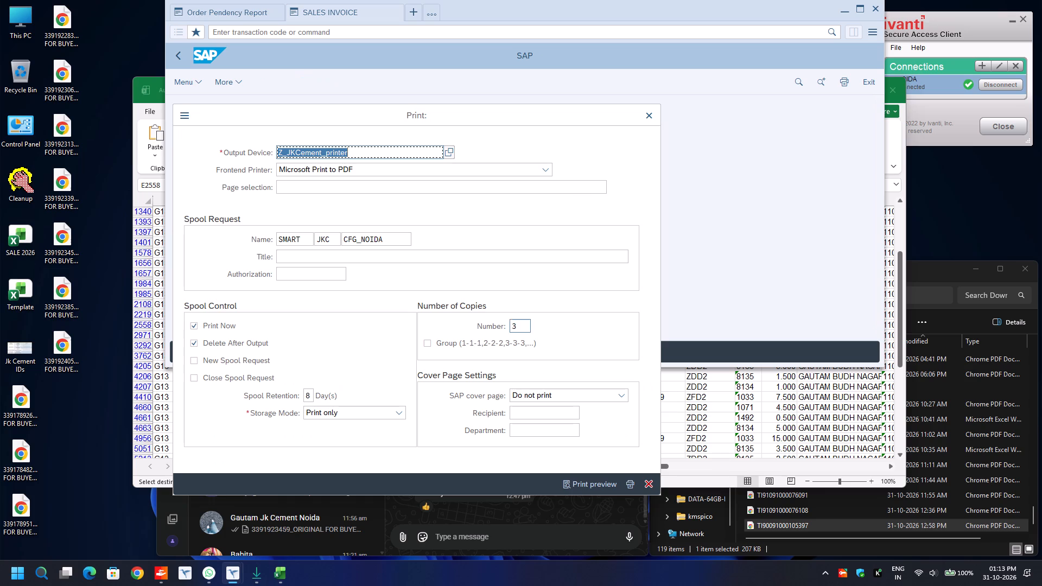
pyautogui.click(519, 328)
pyautogui.press('BackSpace')
pyautogui.press('1')
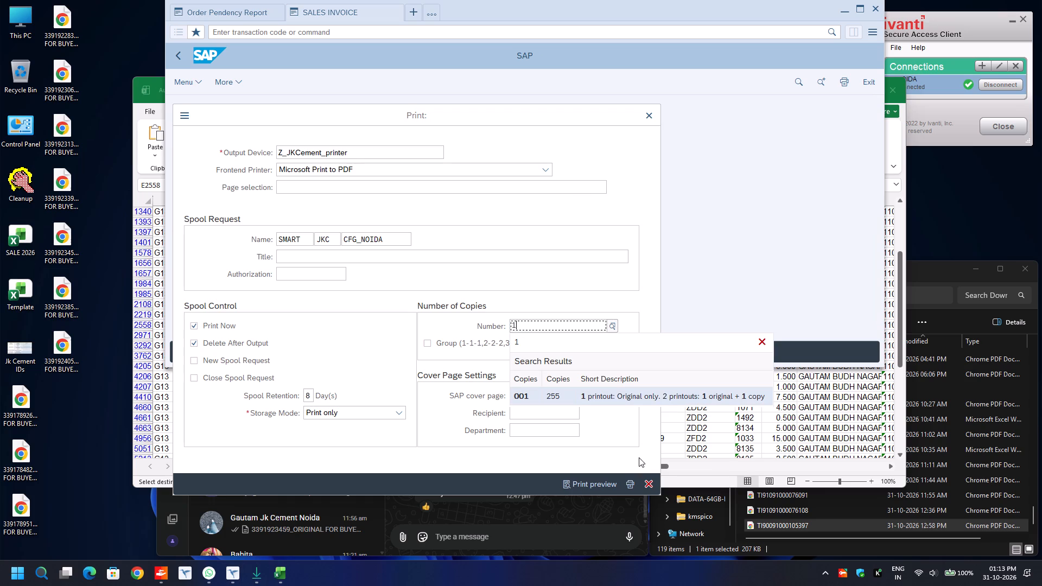
pyautogui.click(633, 480)
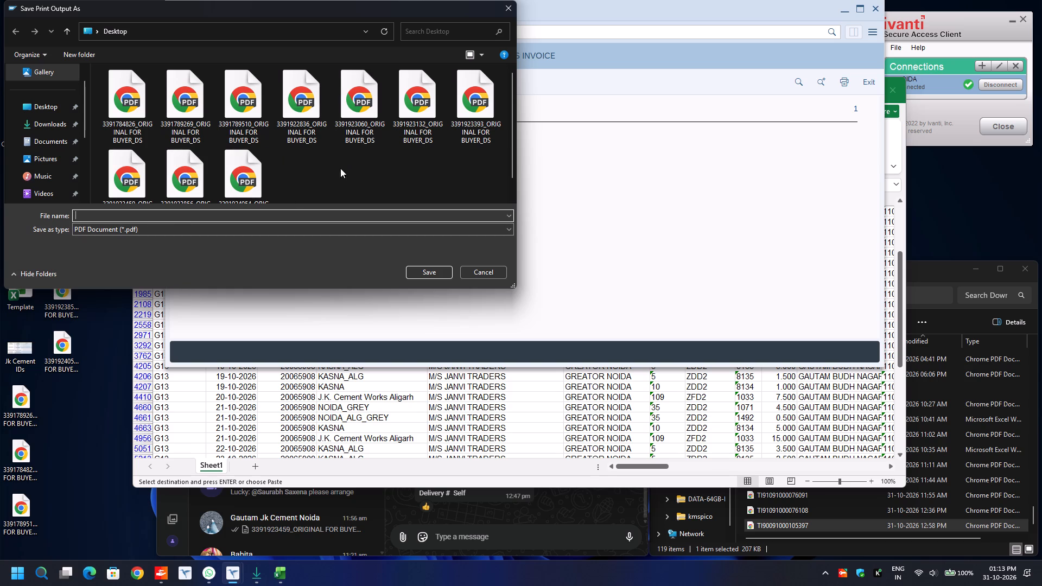
# Save the print output to the Desktop as a PDF named MS JANVI TRADERS OCT BILLS 2026.
pyautogui.click(265, 216)
pyautogui.hotkey('ctrl', 'v')
pyautogui.click(84, 213)
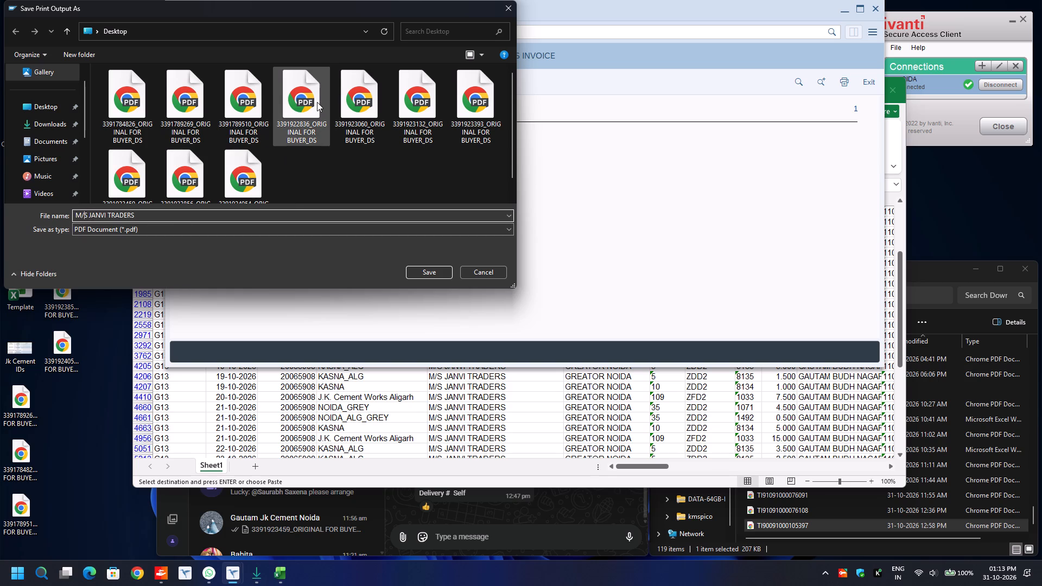
pyautogui.press('BackSpace')
pyautogui.press('End')
pyautogui.write('OCT')
pyautogui.press('space')
pyautogui.write('BILL')
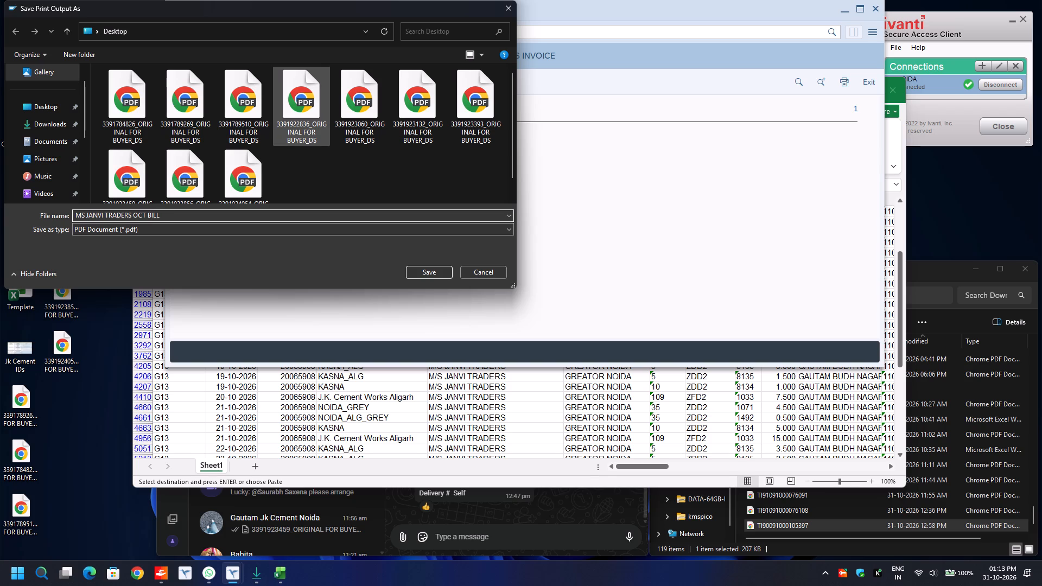
pyautogui.write('S 2026')
pyautogui.click(427, 273)
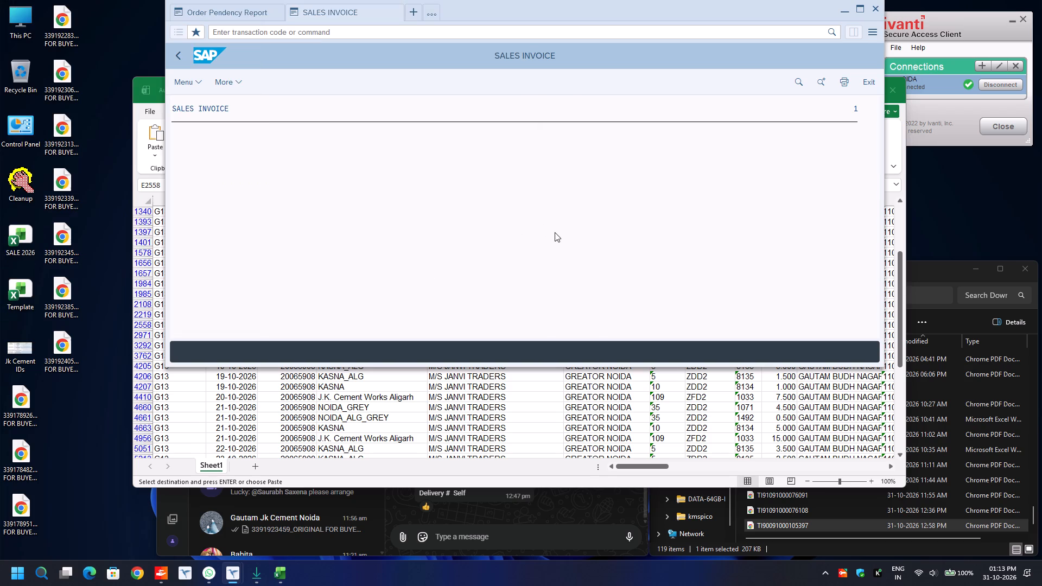
# Run the Order Pendency Report for document date 31.10.2026 to check for open orders.
pyautogui.moveTo(231, 16); pyautogui.dragTo(178, 56)
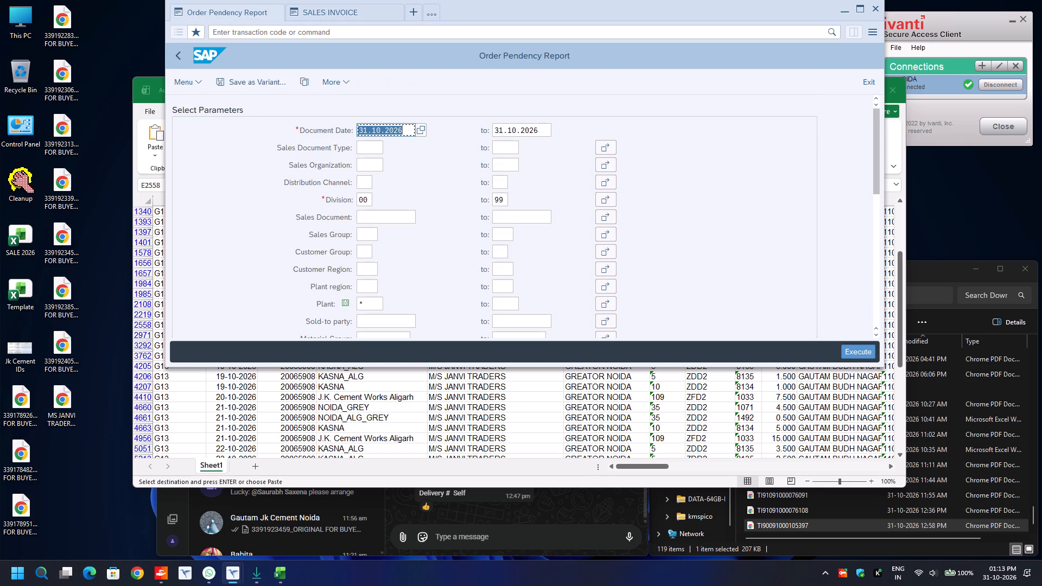
pyautogui.press('F8')
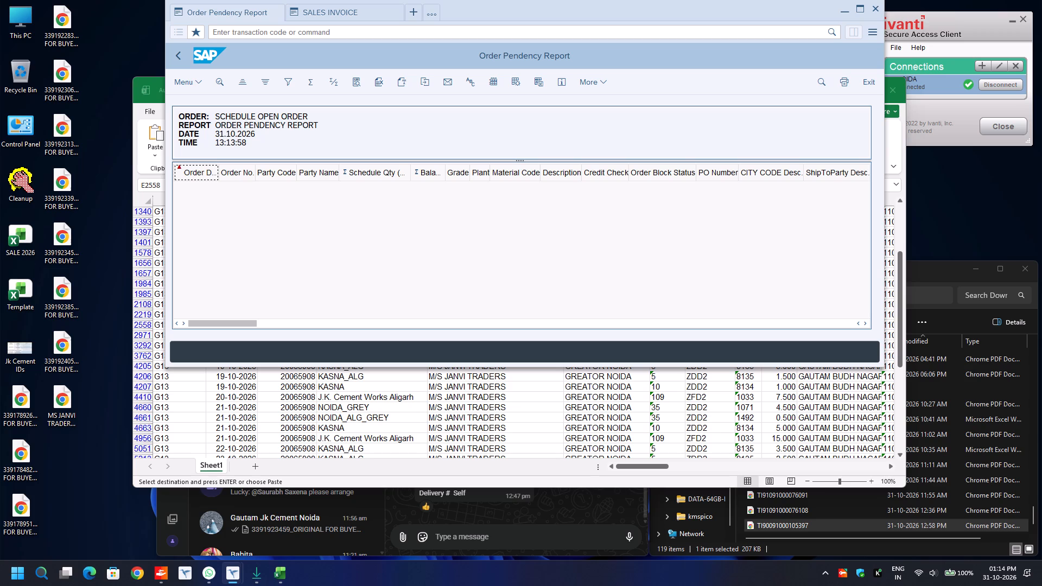
# Clear the copy selection in the sales register workbook and close the workbook.
pyautogui.click(368, 426)
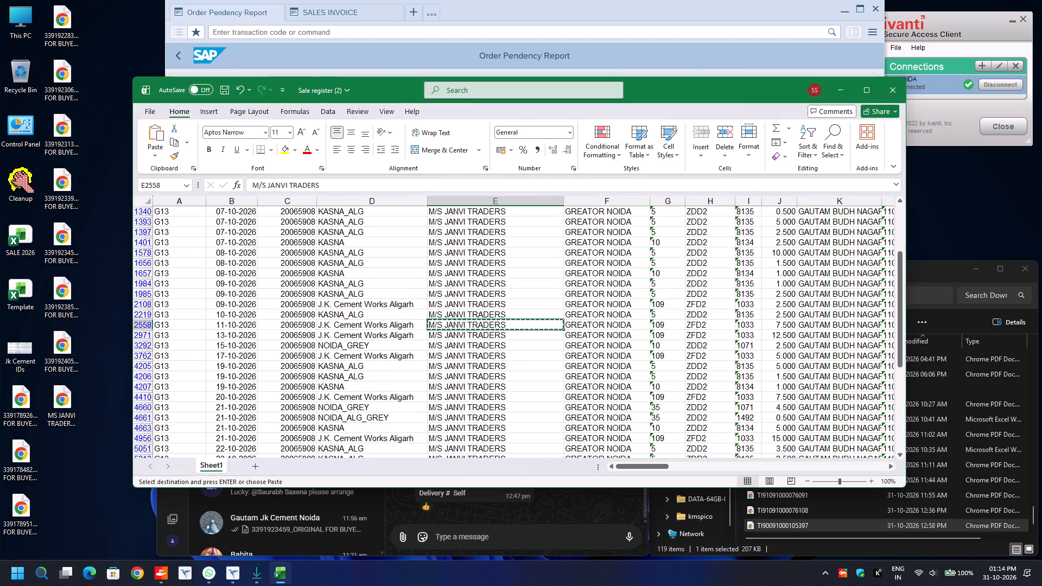
pyautogui.press('Escape')
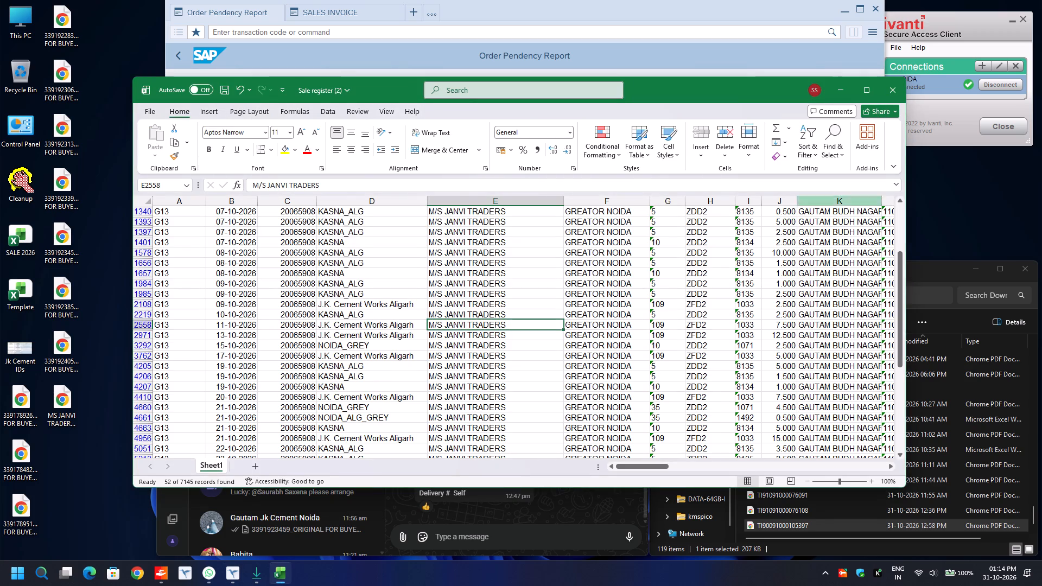
pyautogui.click(889, 92)
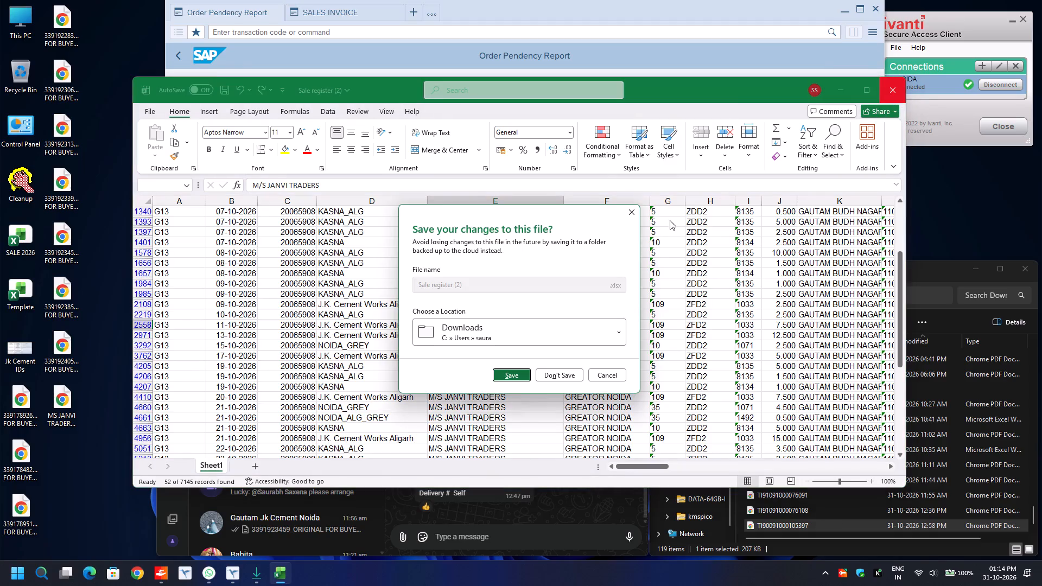
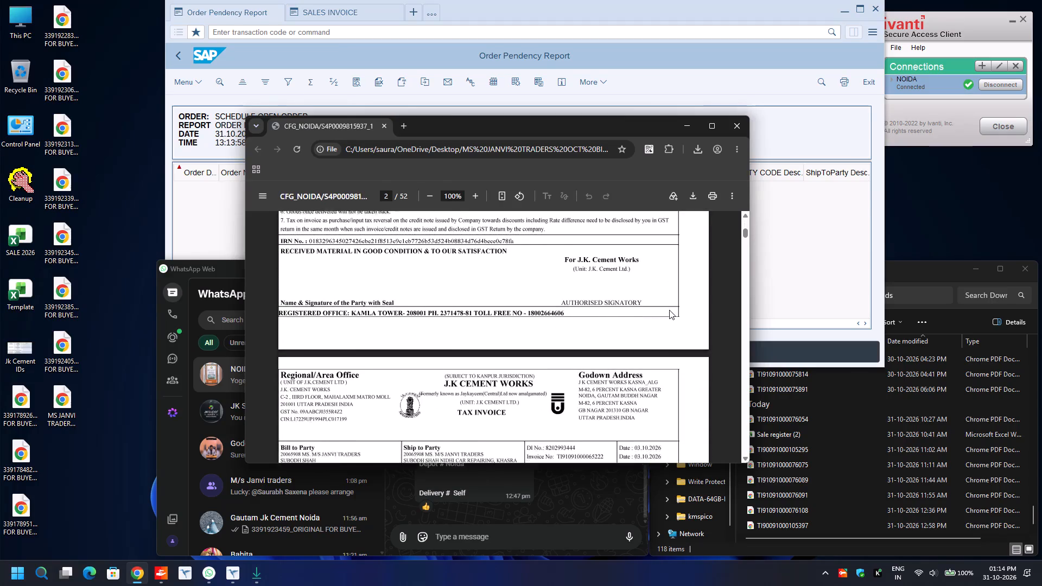
# Review the tax invoices in the saved M/S JANVI TRADERS October bills PDF, starting from the first page.
pyautogui.scroll(13, 669, 310)
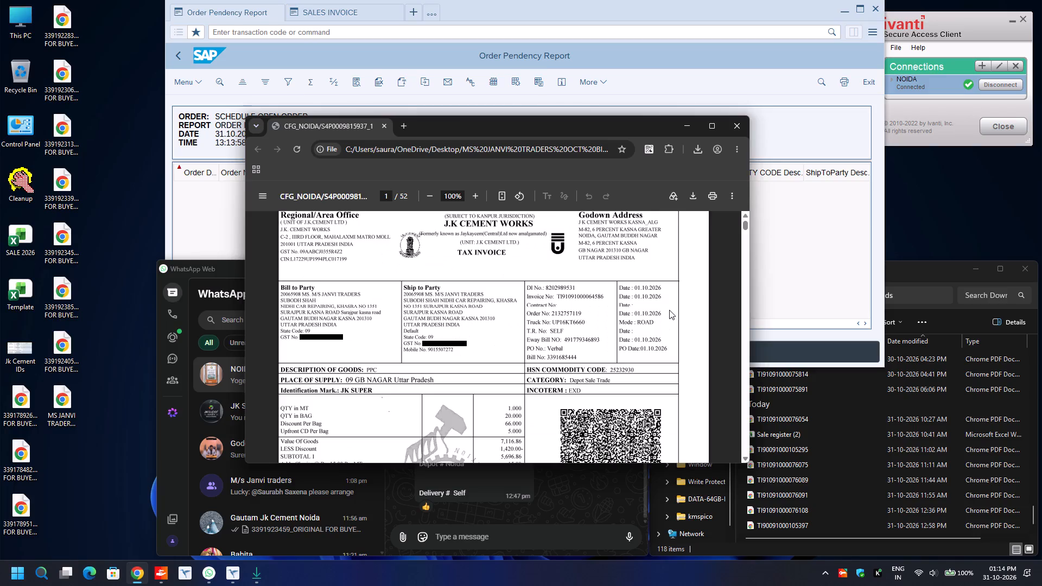
pyautogui.scroll(-2, 699, 311)
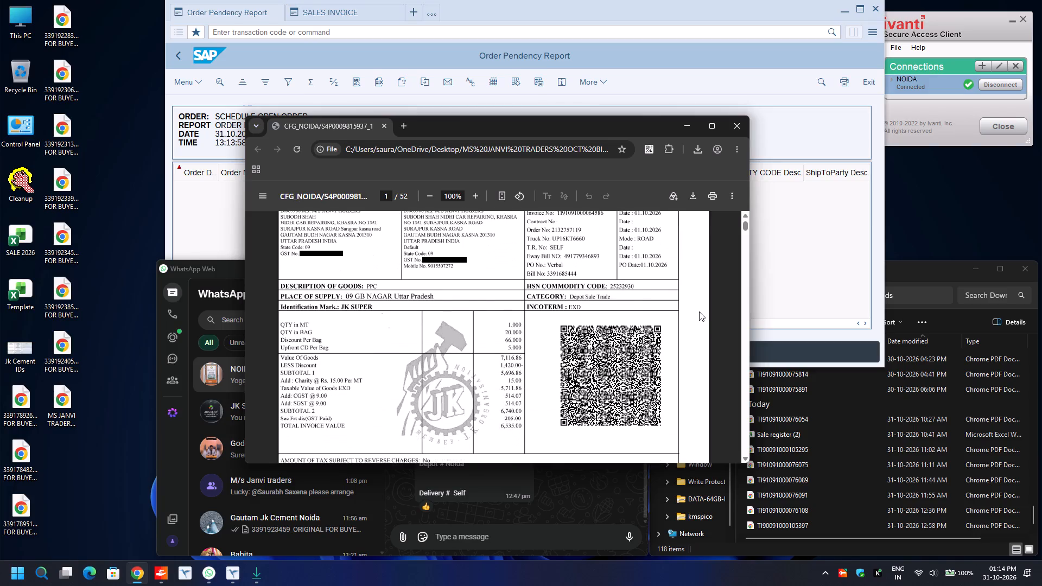
pyautogui.scroll(-8, 699, 311)
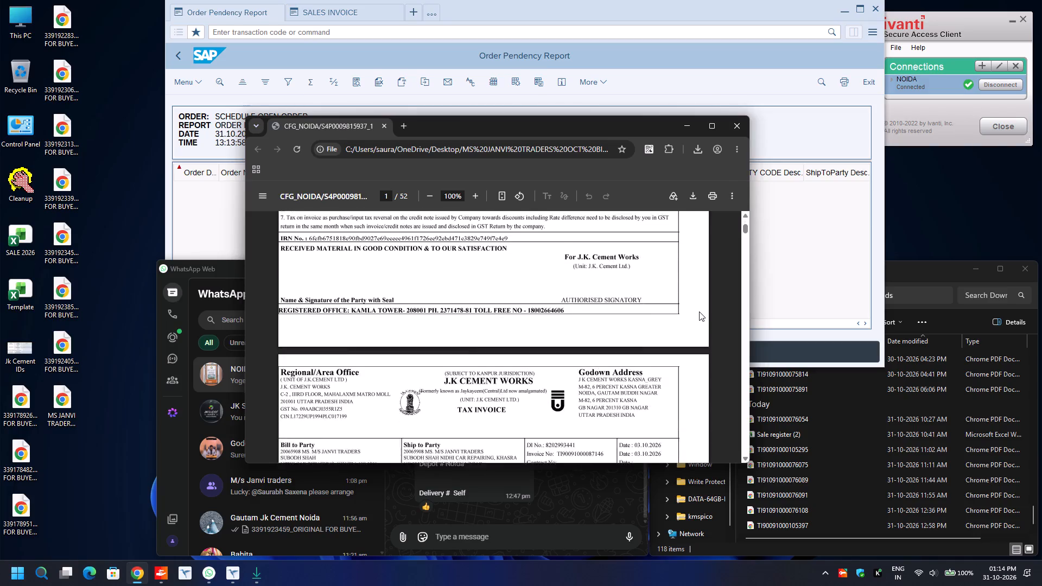
pyautogui.scroll(-15, 699, 311)
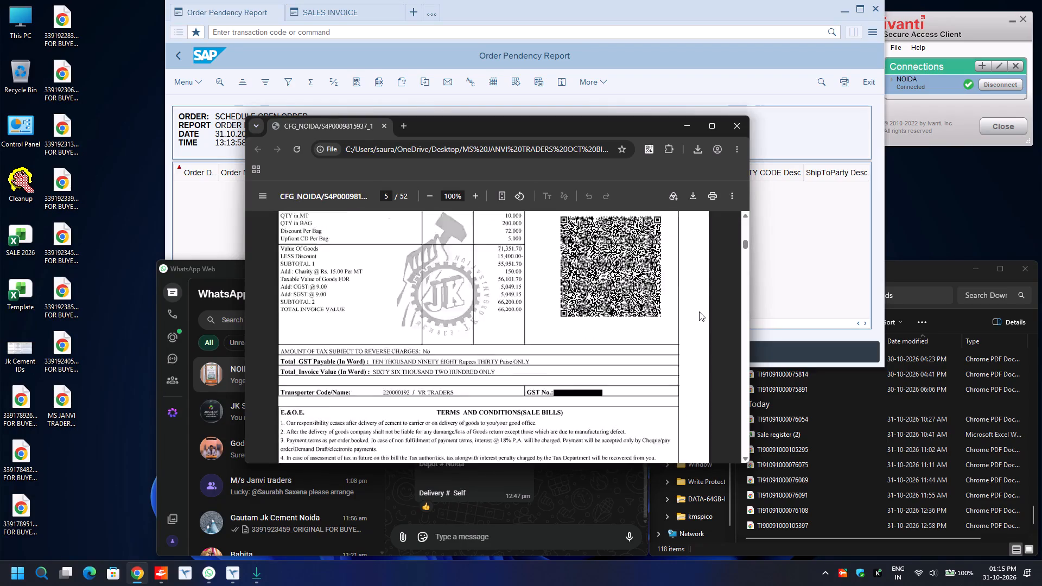
pyautogui.scroll(-7, 699, 311)
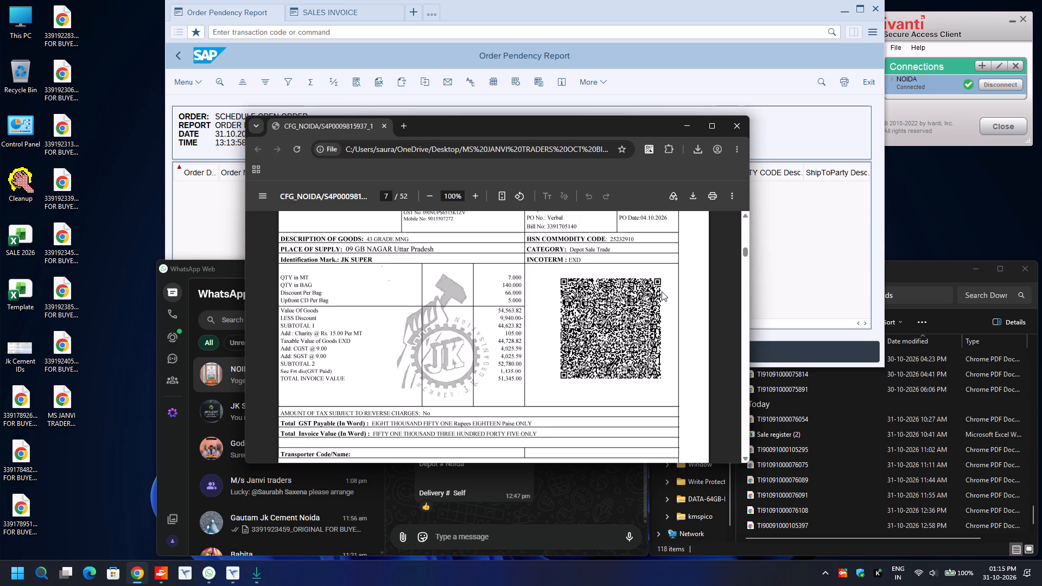
pyautogui.scroll(-2, 662, 291)
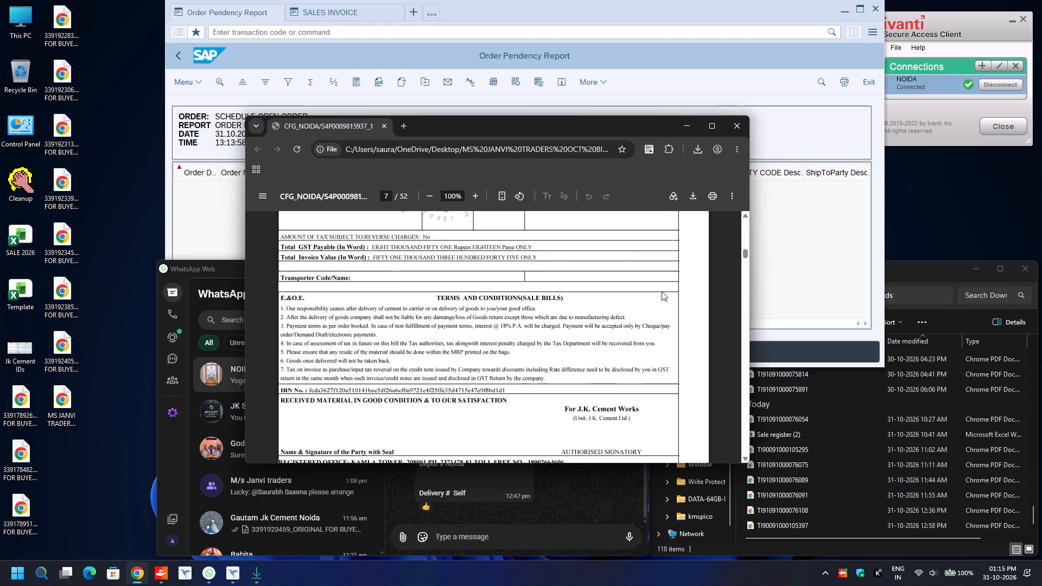
pyautogui.scroll(-8, 662, 291)
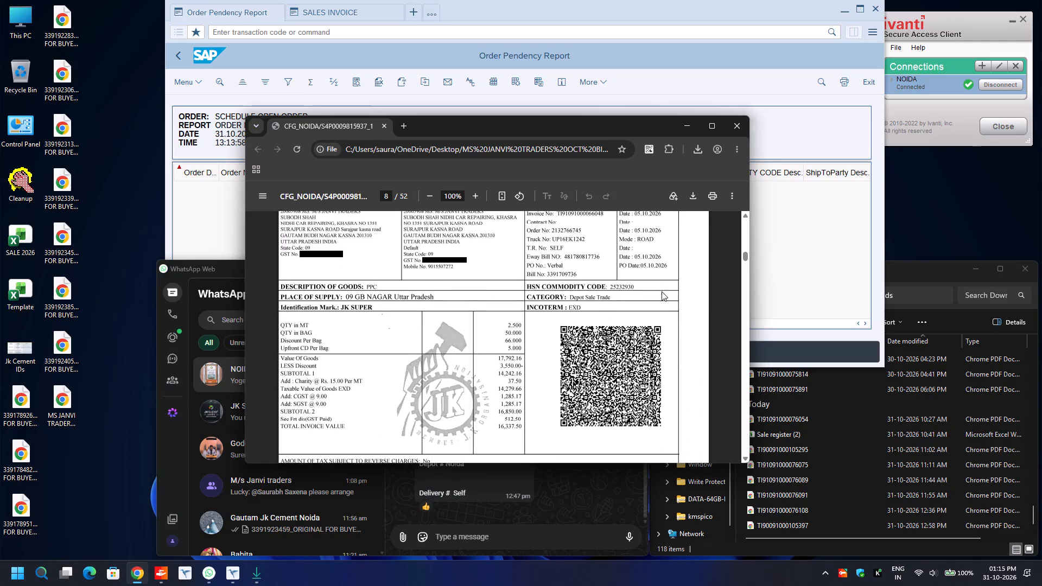
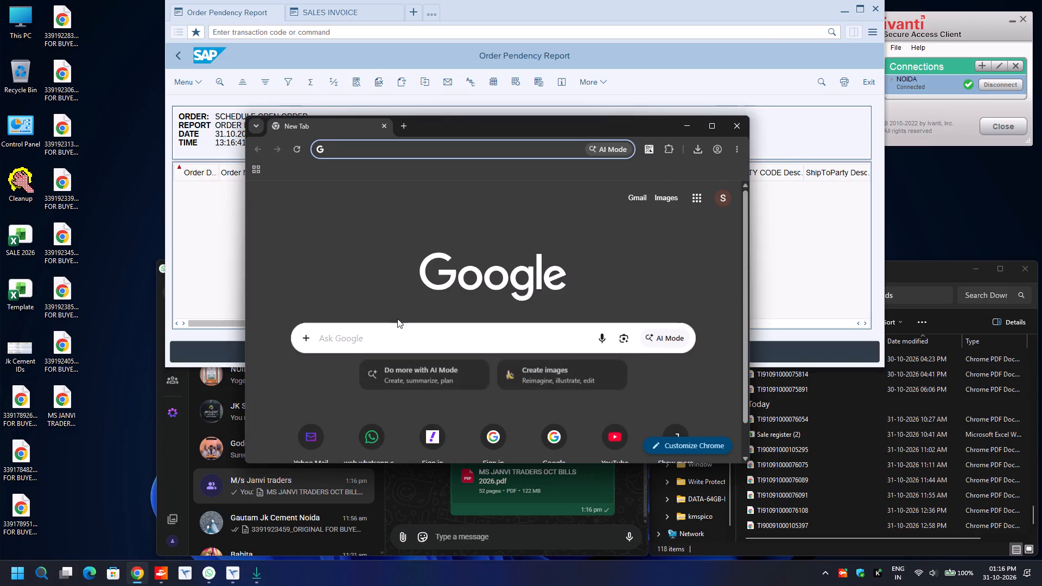
# Search Google for "hunter 350" using the Royal Enfield Hunter 350 suggestion.
pyautogui.click(394, 339)
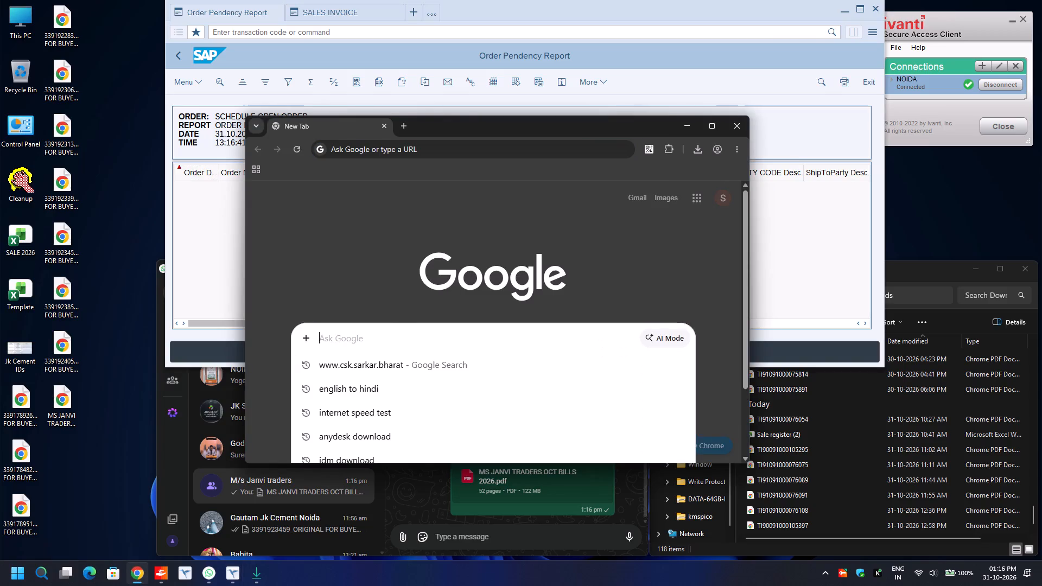
pyautogui.write('hunter')
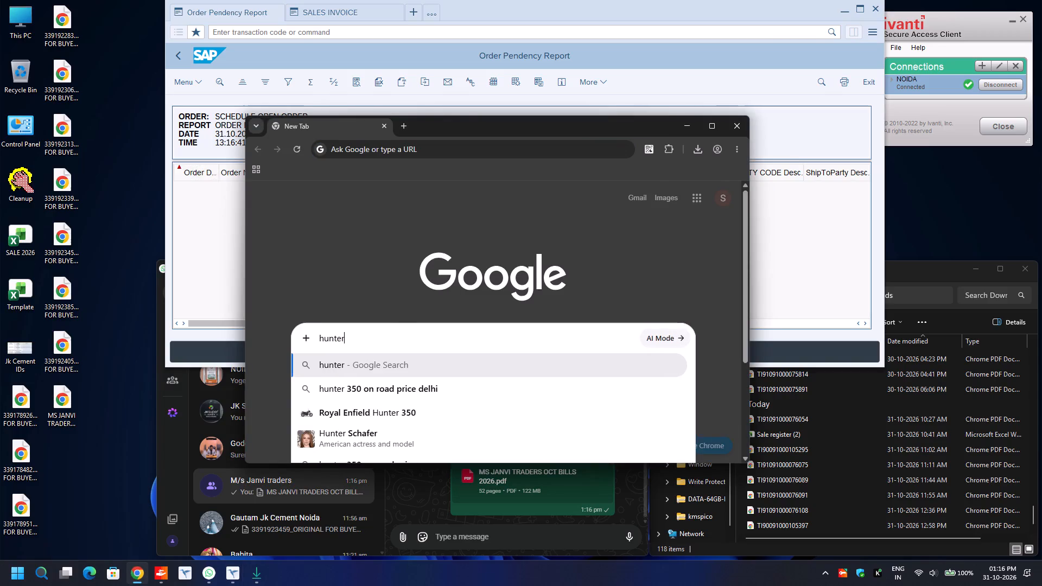
pyautogui.press('Down')
pyautogui.press('Down')
pyautogui.press('Return')
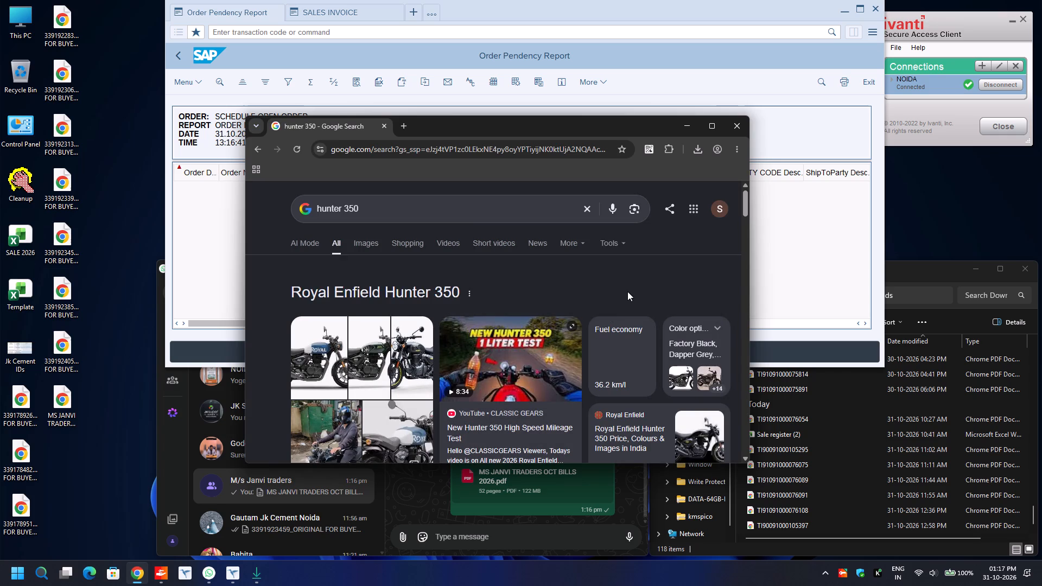
# Maximize the browser window and visit Royal Enfield's Hunter 350 page from the first motorcycle image in the results.
pyautogui.click(707, 122)
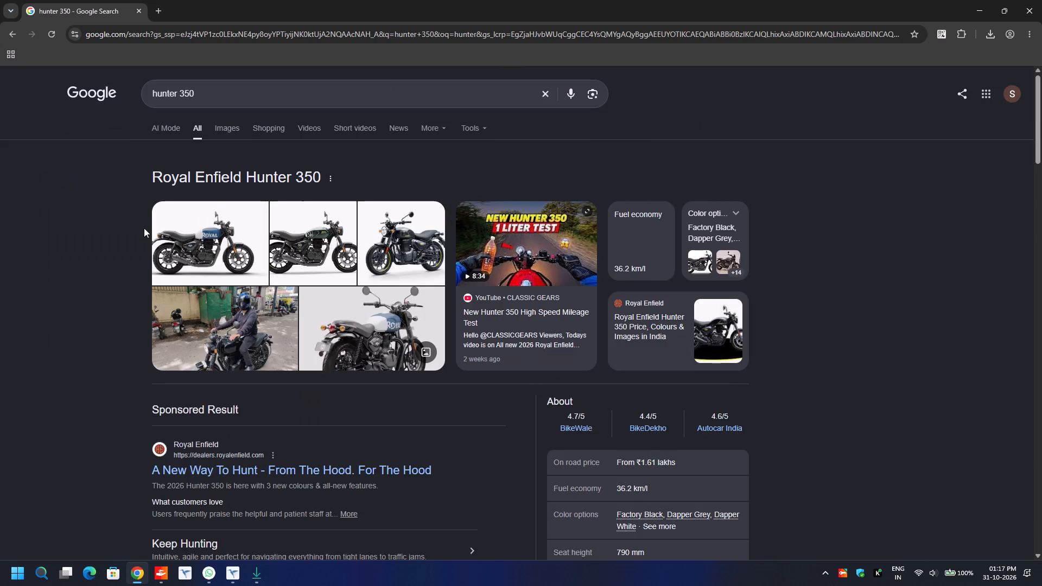
pyautogui.click(219, 246)
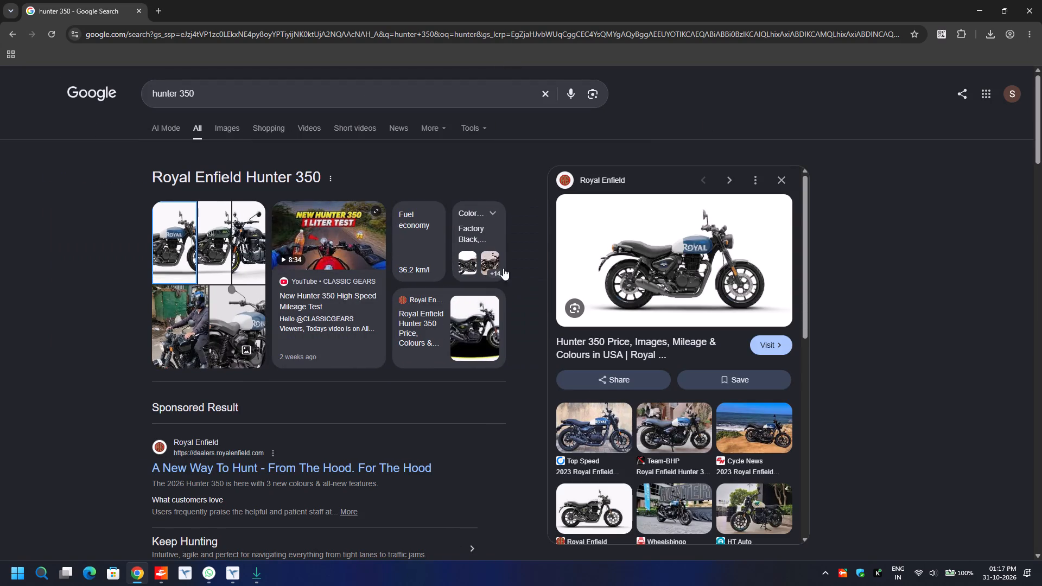
pyautogui.click(778, 346)
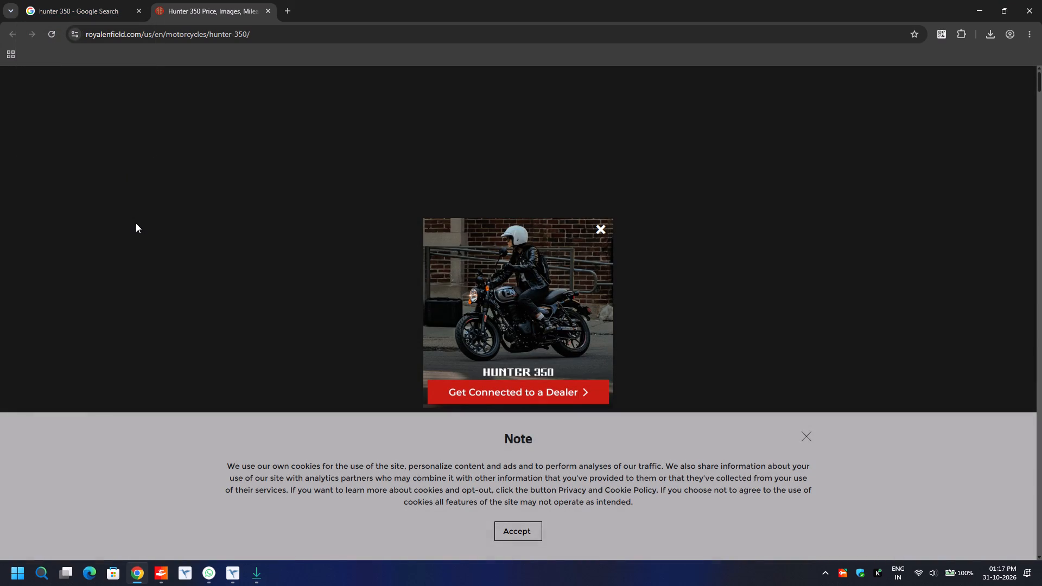
# Dismiss the dealer pop-up and accept the cookie notice on the Hunter 350 page.
pyautogui.scroll(-5, 587, 304)
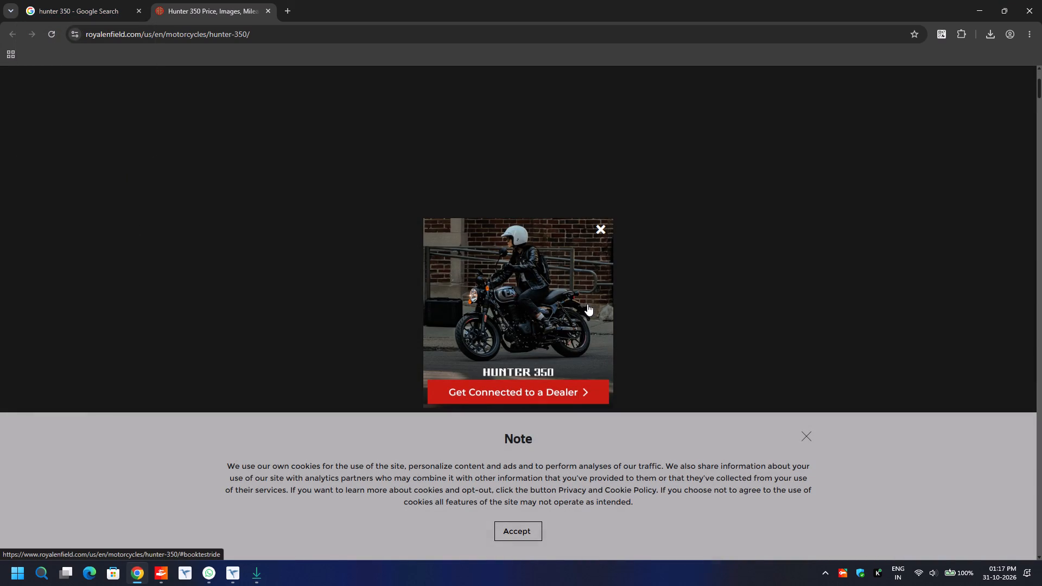
pyautogui.scroll(-3, 587, 304)
pyautogui.click(505, 534)
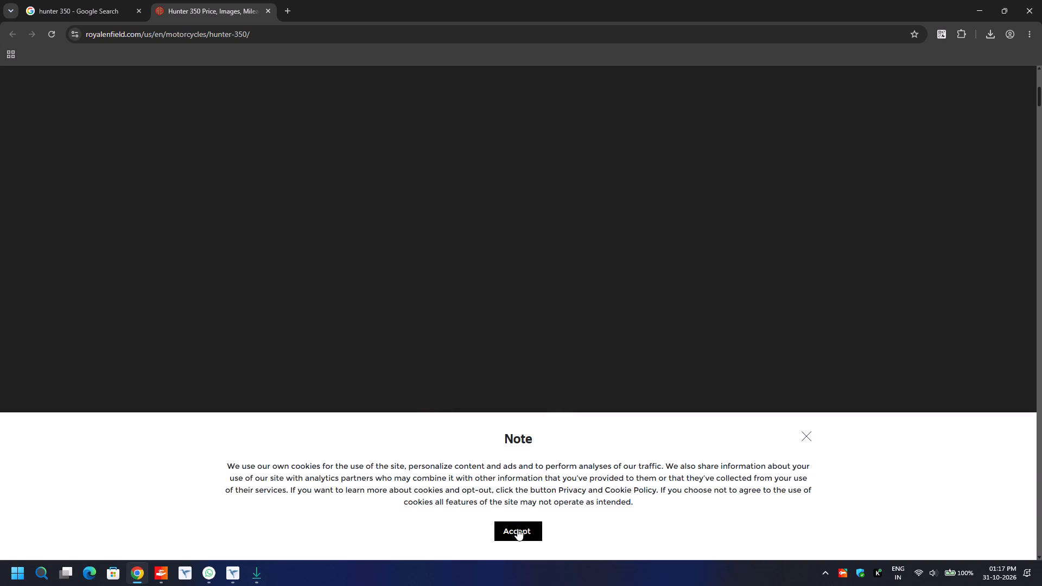
pyautogui.click(516, 529)
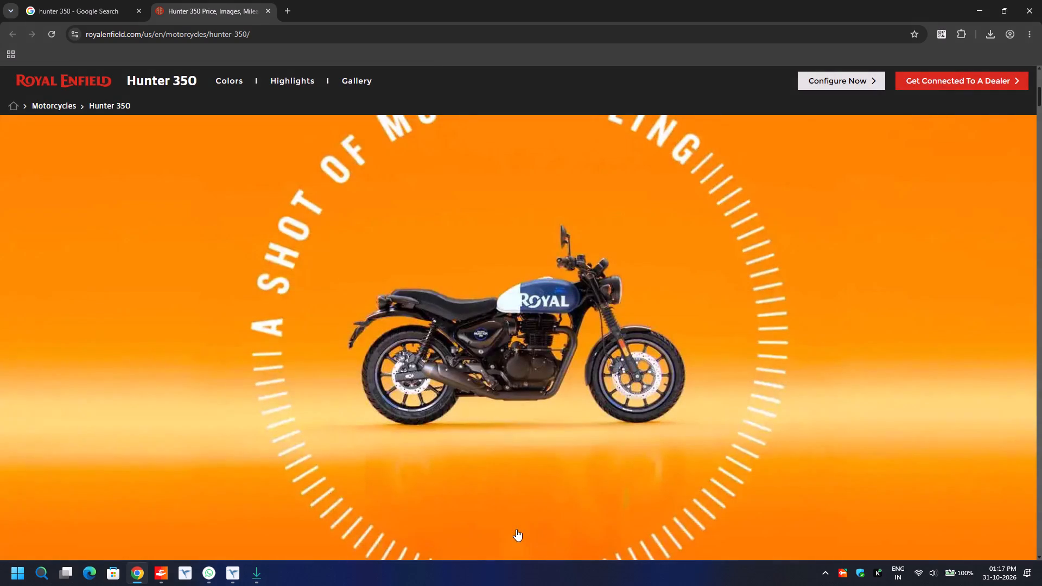
# Look through the animated Hunter 350 motorcycle showcase on the Royal Enfield page.
pyautogui.scroll(-1, 647, 441)
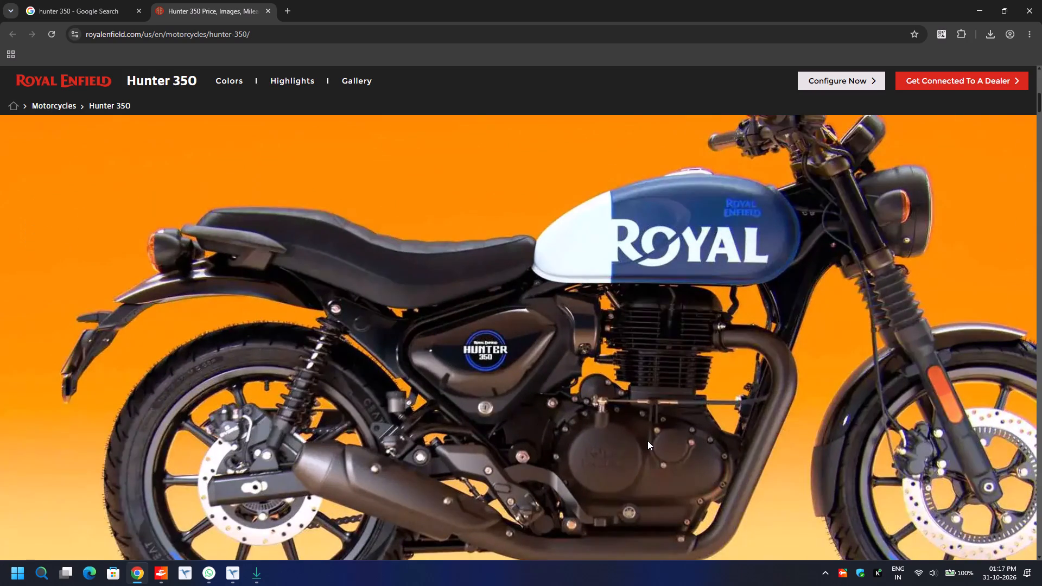
pyautogui.scroll(-1, 647, 441)
pyautogui.scroll(1, 647, 441)
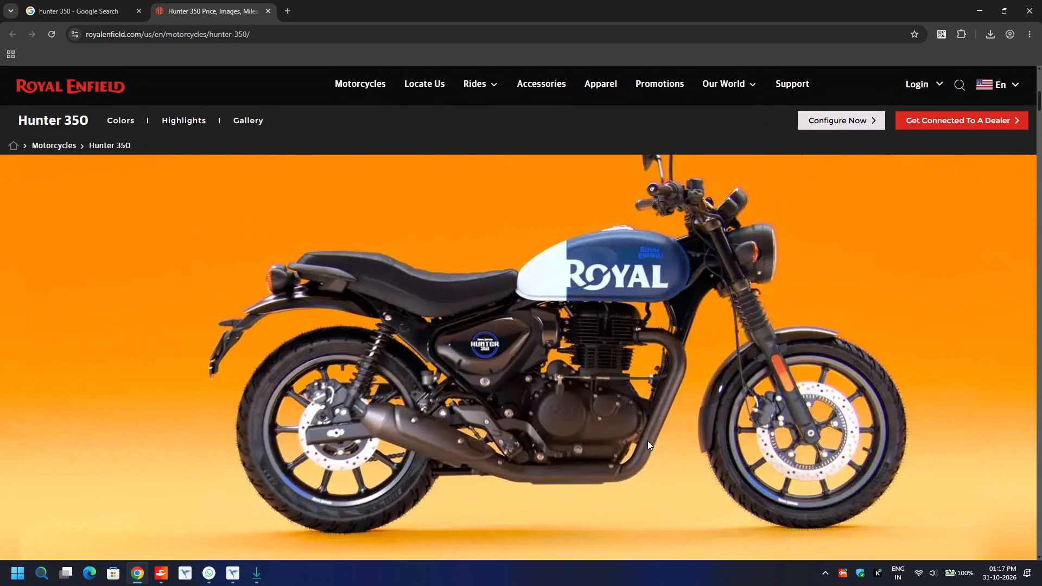
pyautogui.scroll(2, 647, 441)
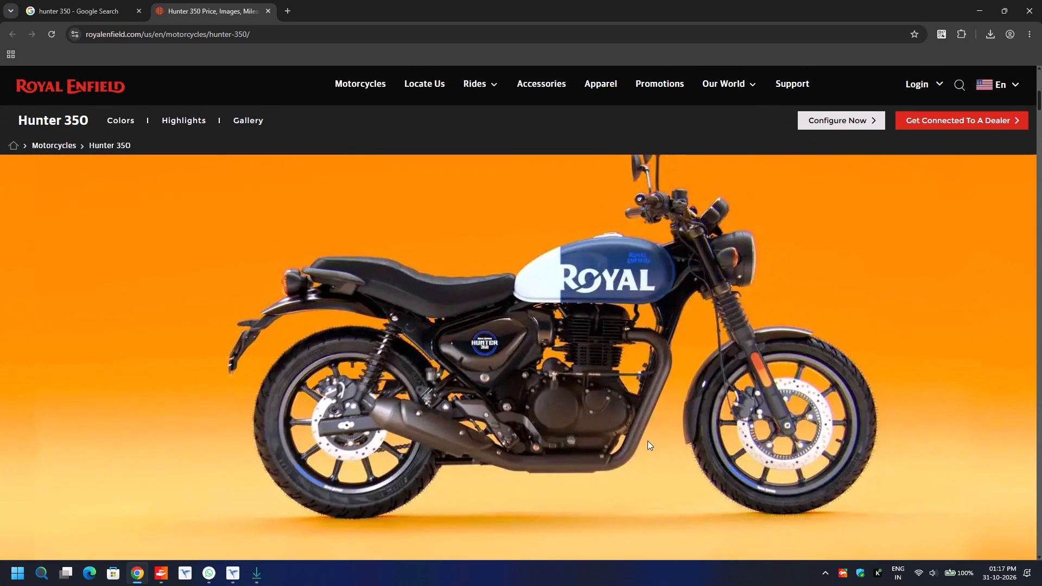
pyautogui.scroll(1, 647, 441)
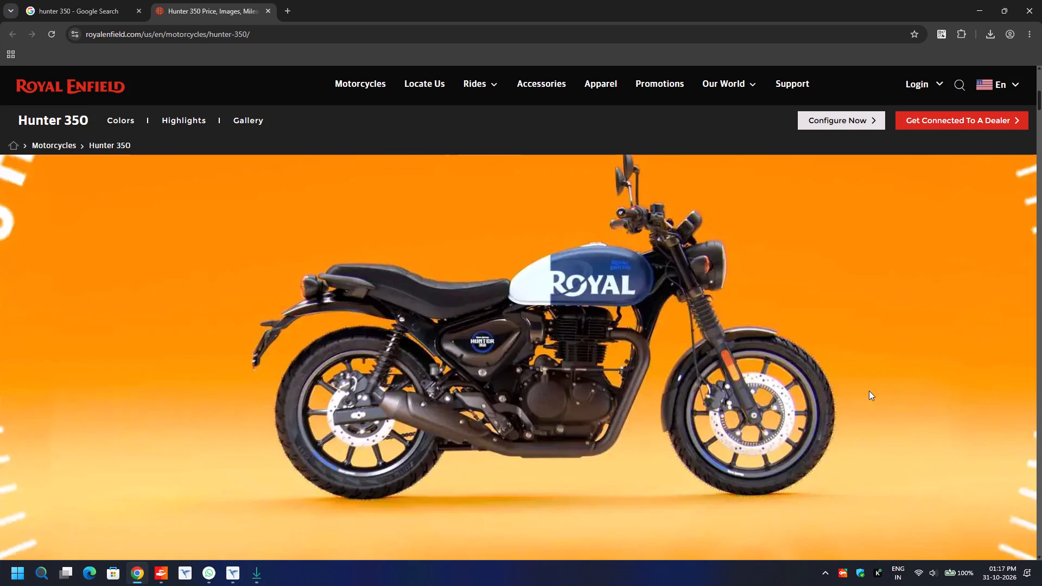
pyautogui.scroll(1, 803, 128)
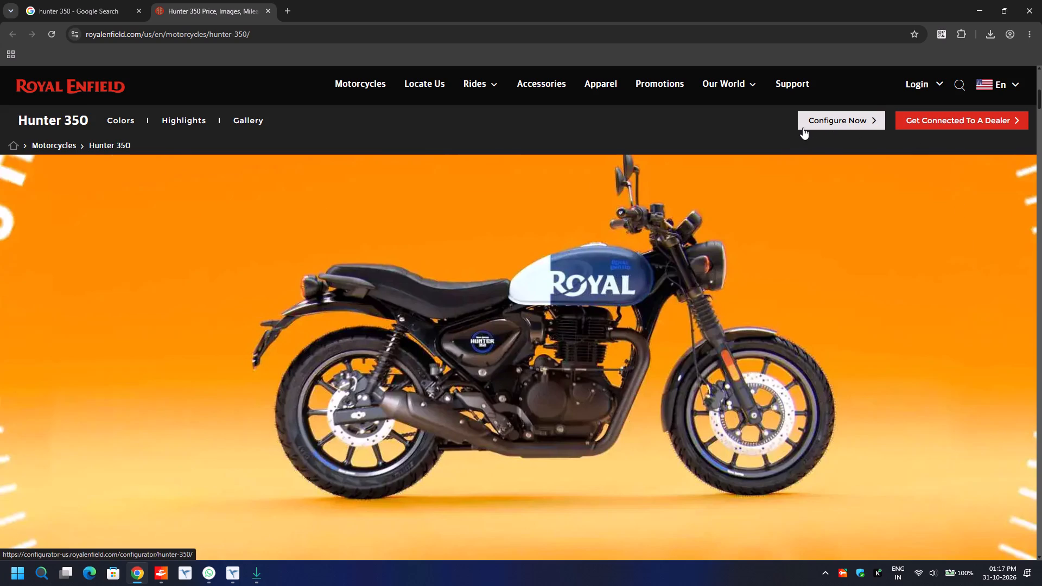
pyautogui.scroll(1, 803, 128)
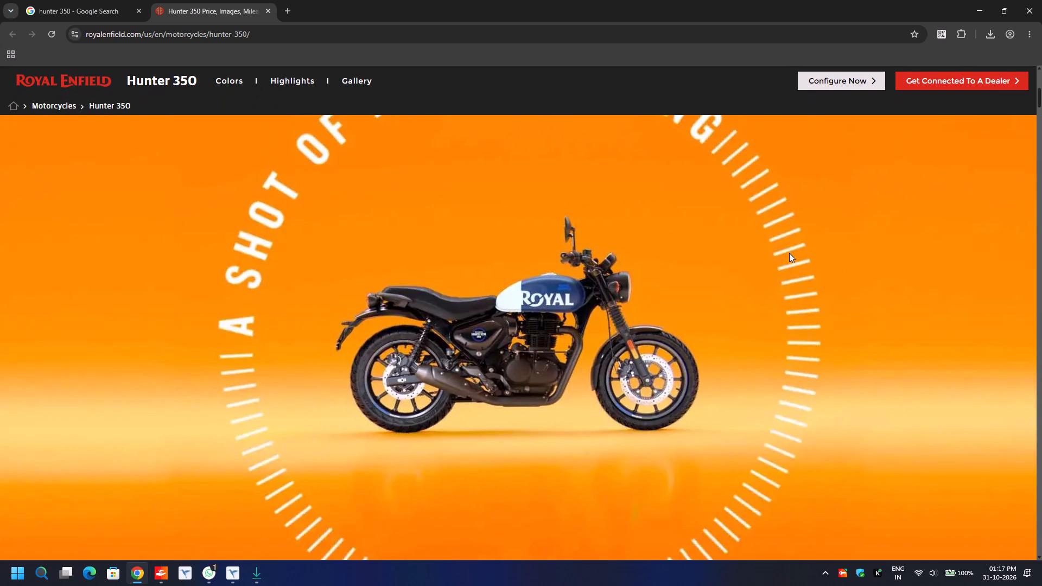
pyautogui.scroll(4, 789, 253)
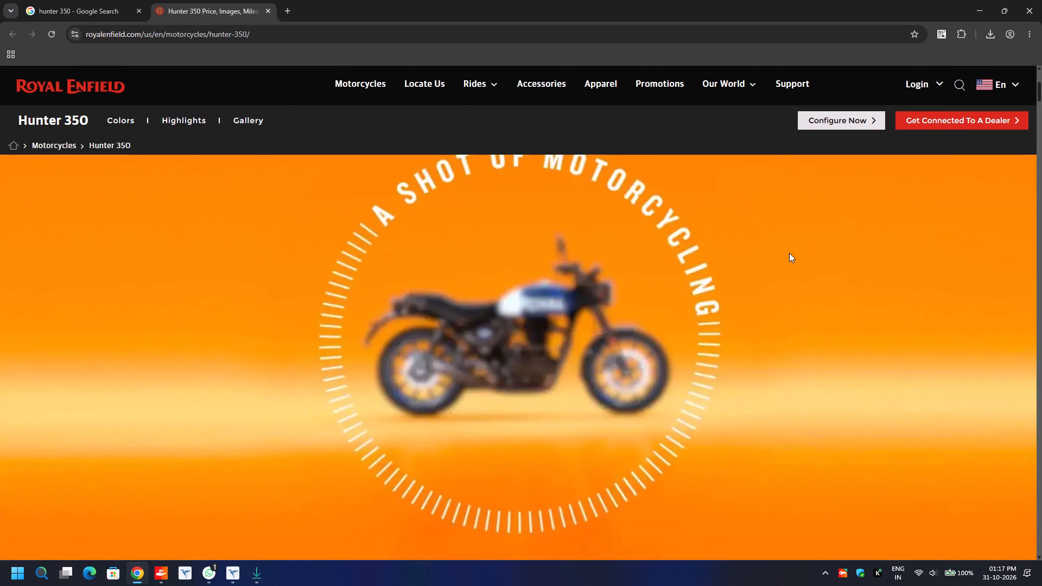
pyautogui.scroll(2, 789, 253)
pyautogui.scroll(-1, 789, 253)
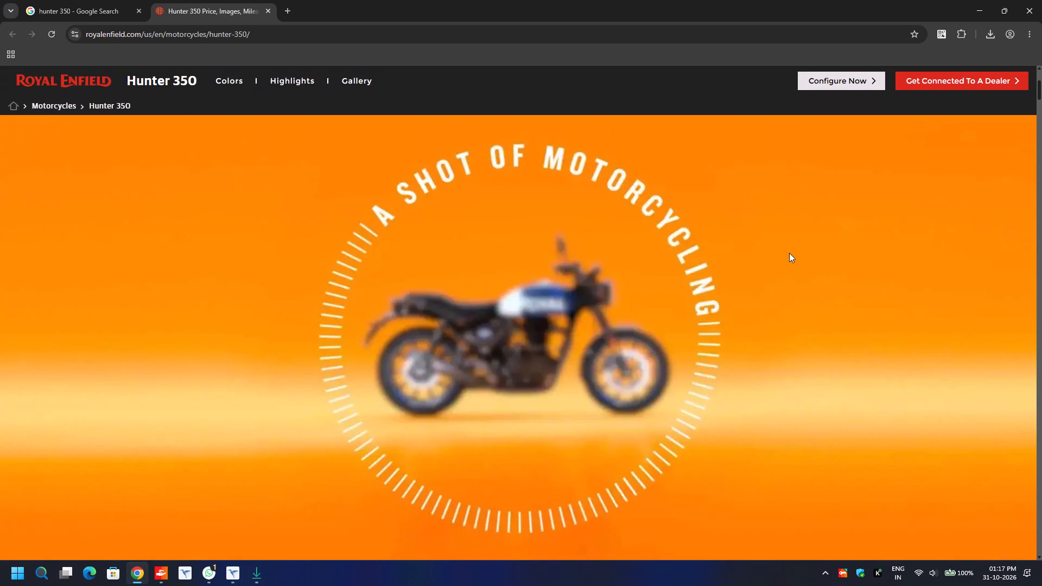
pyautogui.scroll(-2, 789, 253)
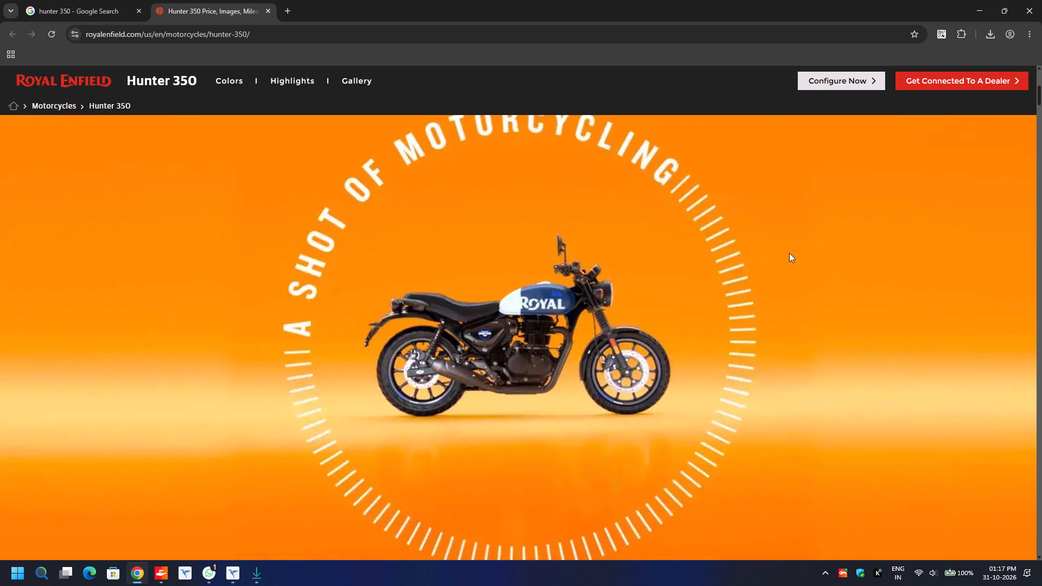
pyautogui.scroll(-5, 789, 253)
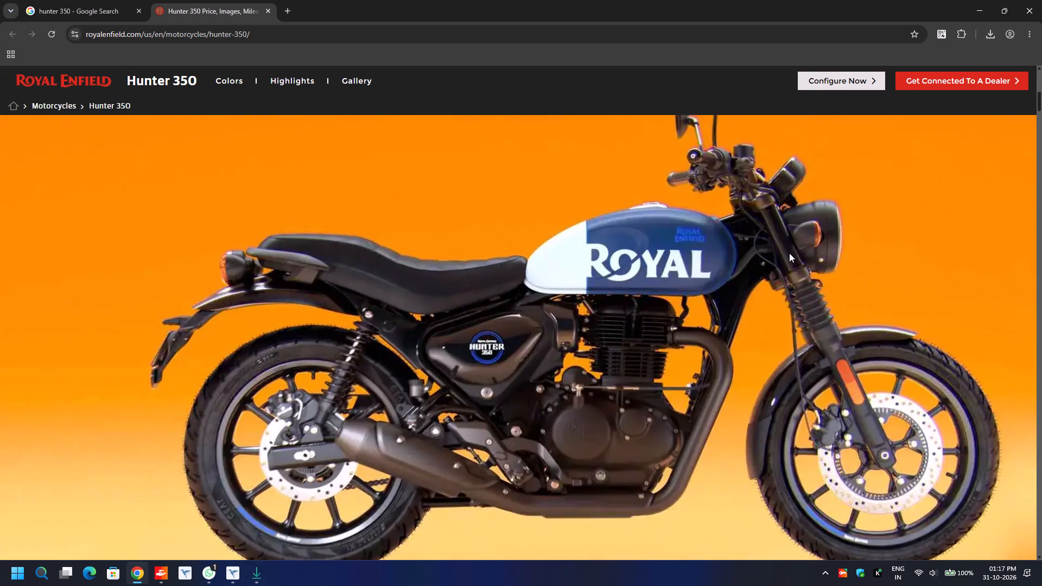
pyautogui.scroll(-1, 789, 253)
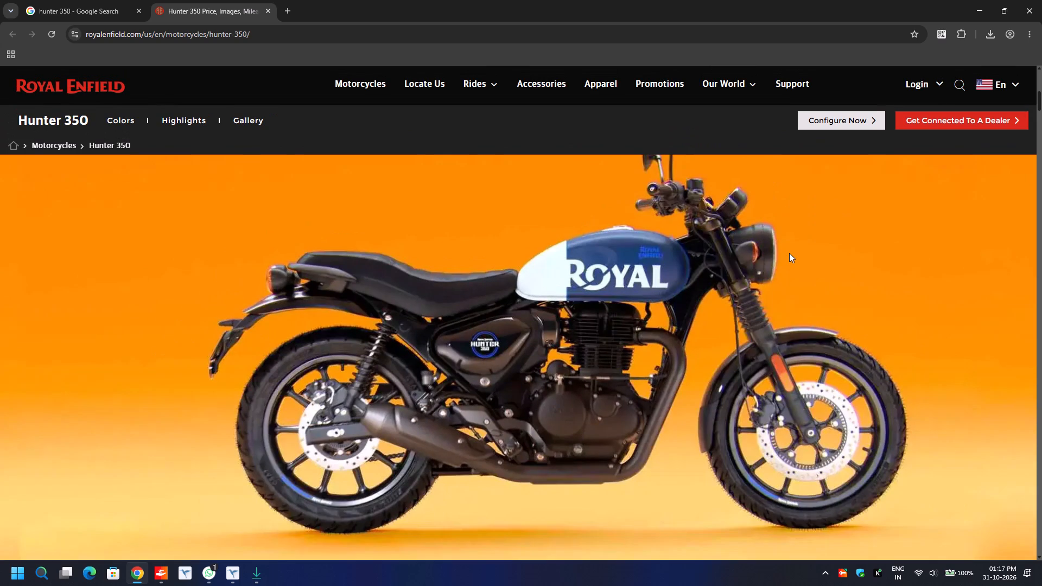
# Close the Hunter 350 page and the browser window with the Google results.
pyautogui.press('Escape')
pyautogui.hotkey('ctrl', 'w')
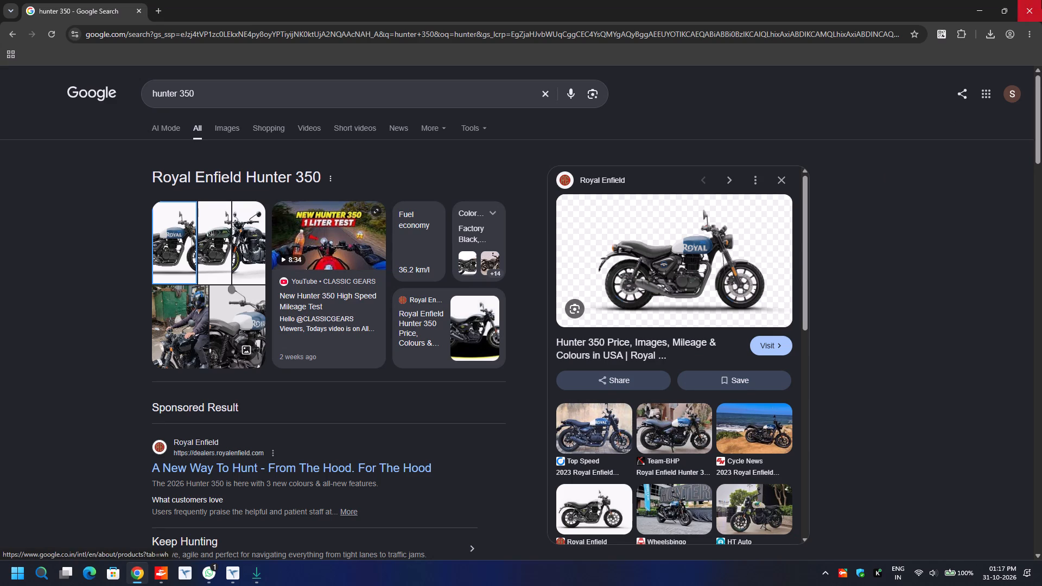
pyautogui.click(1029, 11)
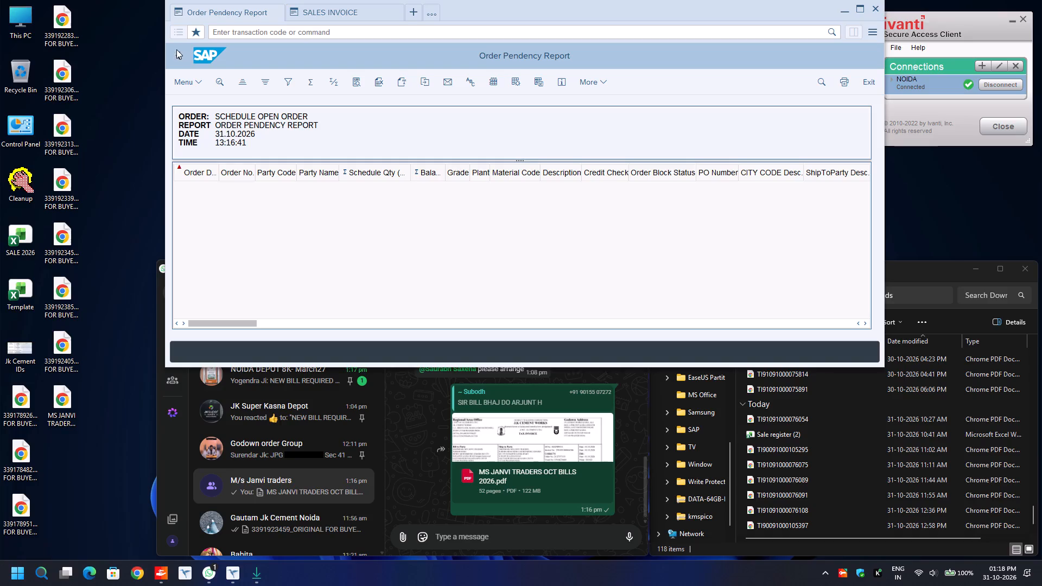
# Switch to SAP and rerun the Order Pendency Report to check for schedule open orders.
pyautogui.moveTo(176, 49); pyautogui.dragTo(178, 56)
pyautogui.press('F8')
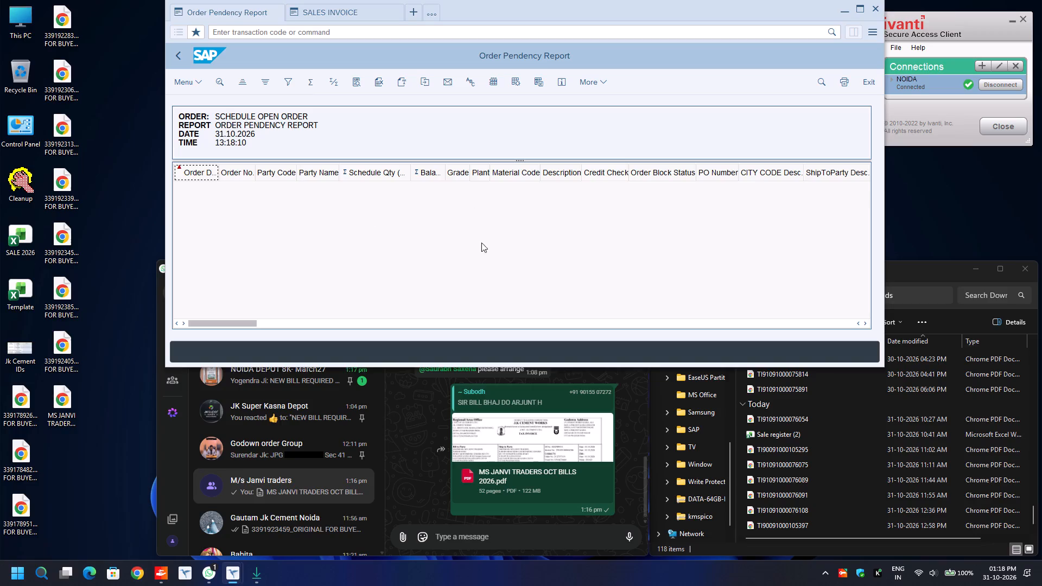
# Check the SALES INVOICE session, and return from the Order Pendency Report to its selection screen.
pyautogui.click(341, 11)
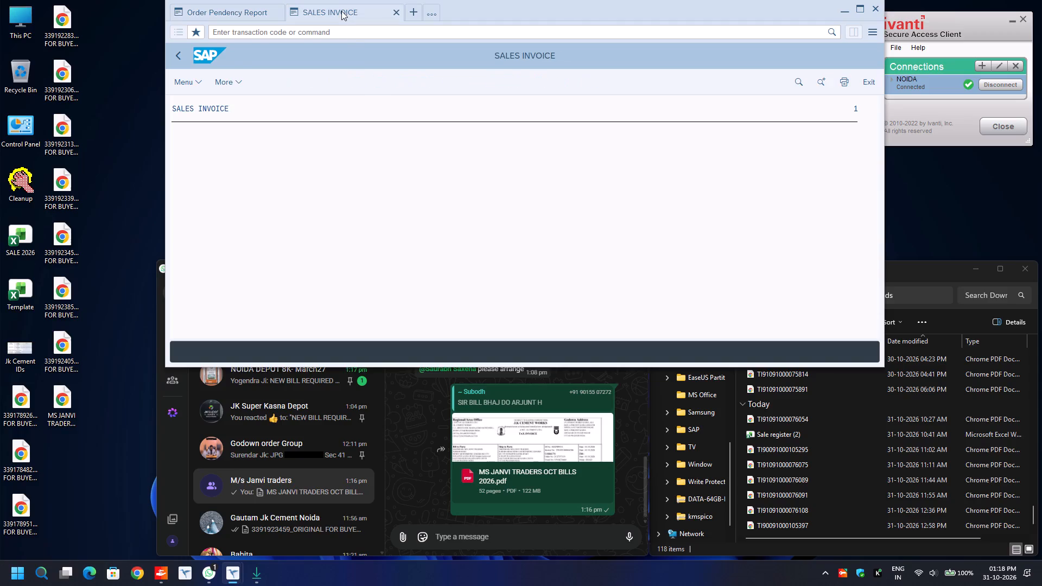
pyautogui.click(223, 13)
pyautogui.click(176, 60)
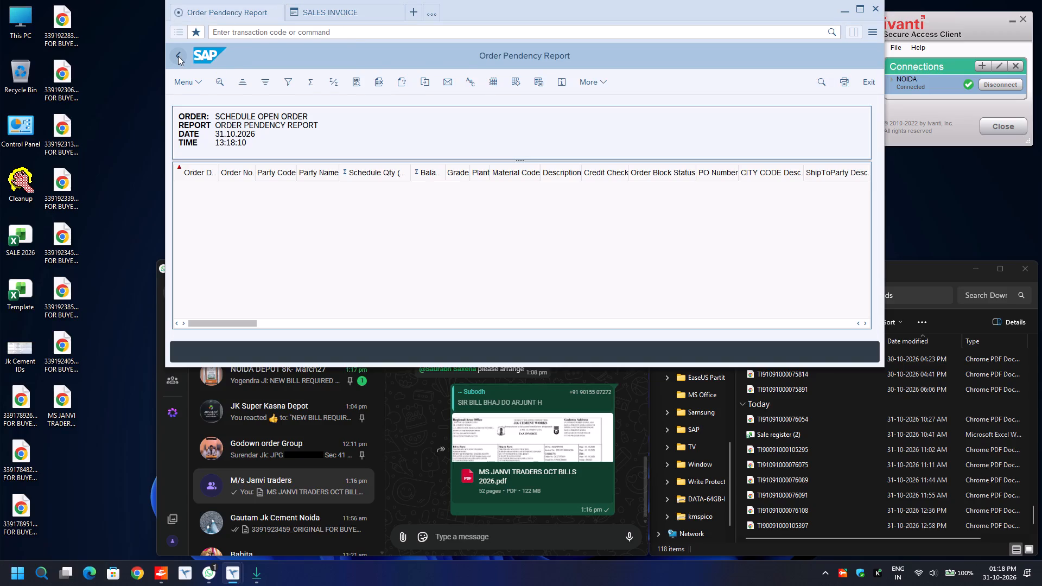
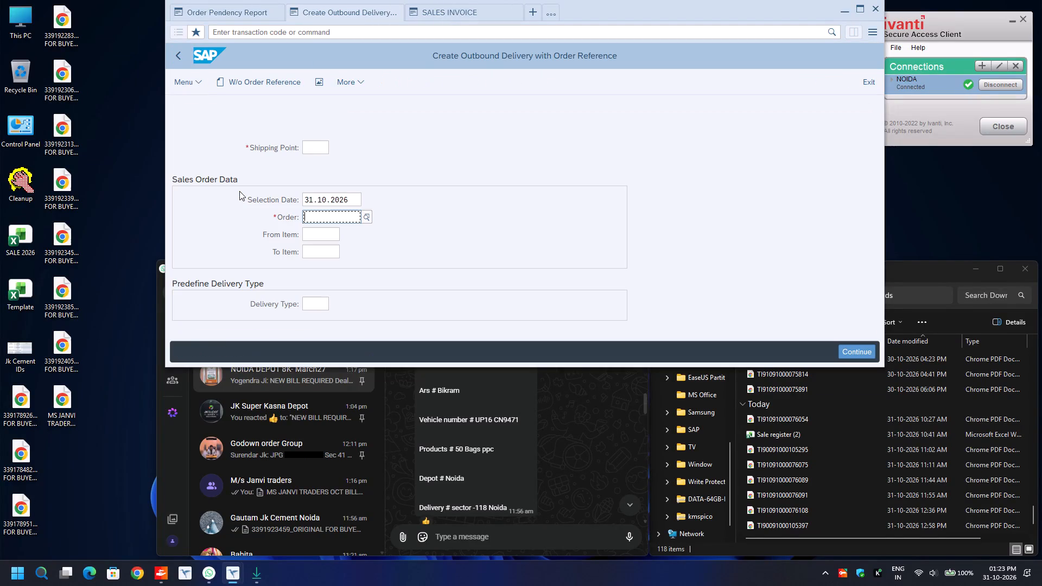
pyautogui.hotkey('ctrl', 'v')
pyautogui.press('Up')
pyautogui.press('Up')
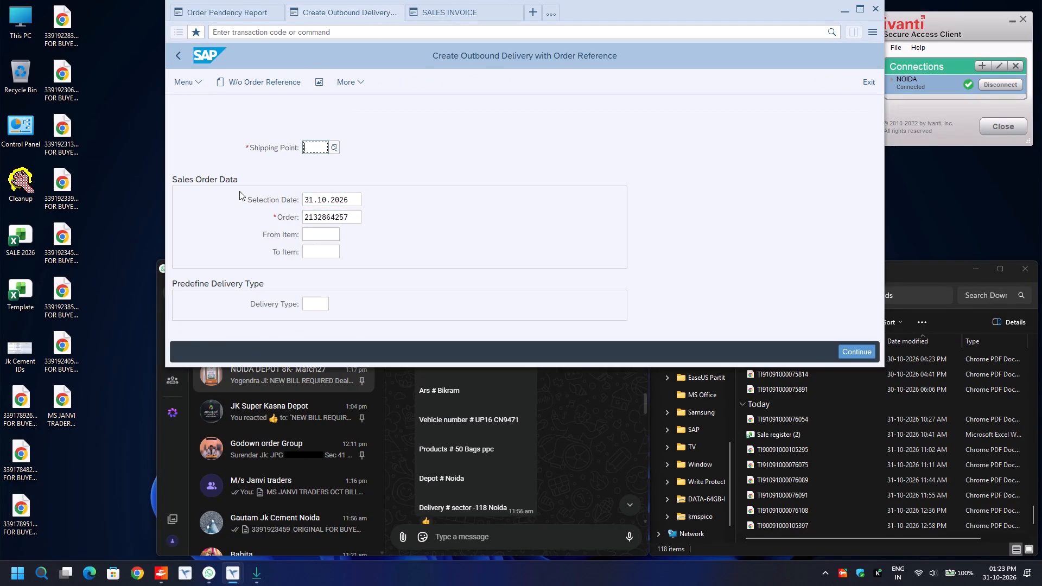
pyautogui.write('1492')
pyautogui.press('Return')
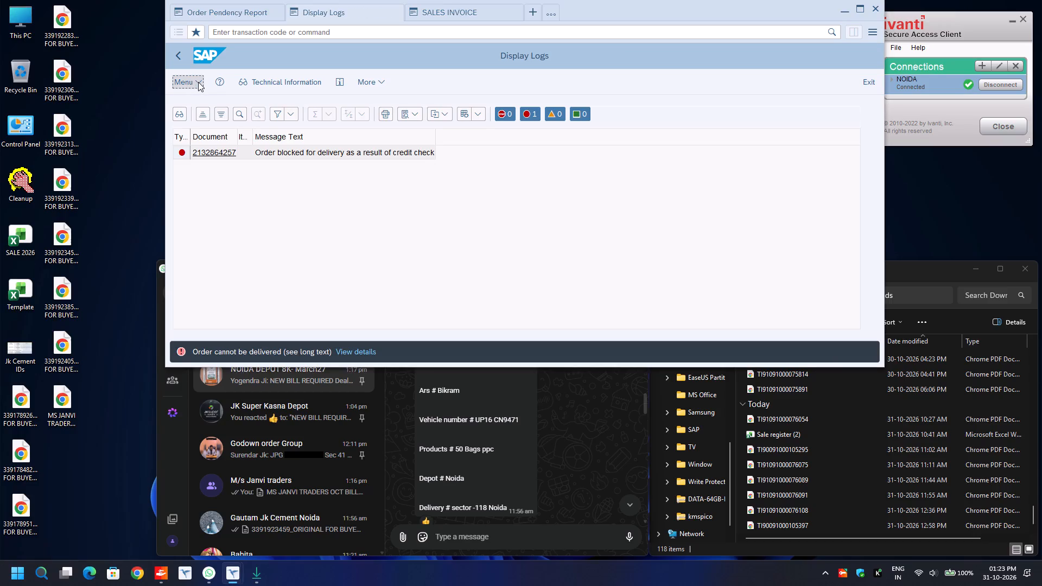
pyautogui.press('Print')
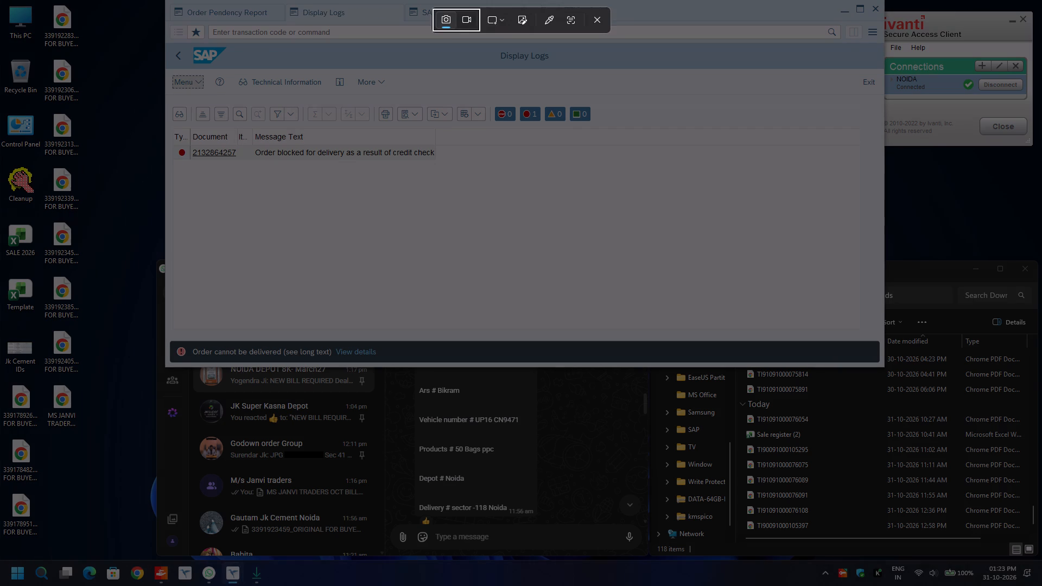
pyautogui.moveTo(169, 102); pyautogui.dragTo(453, 173)
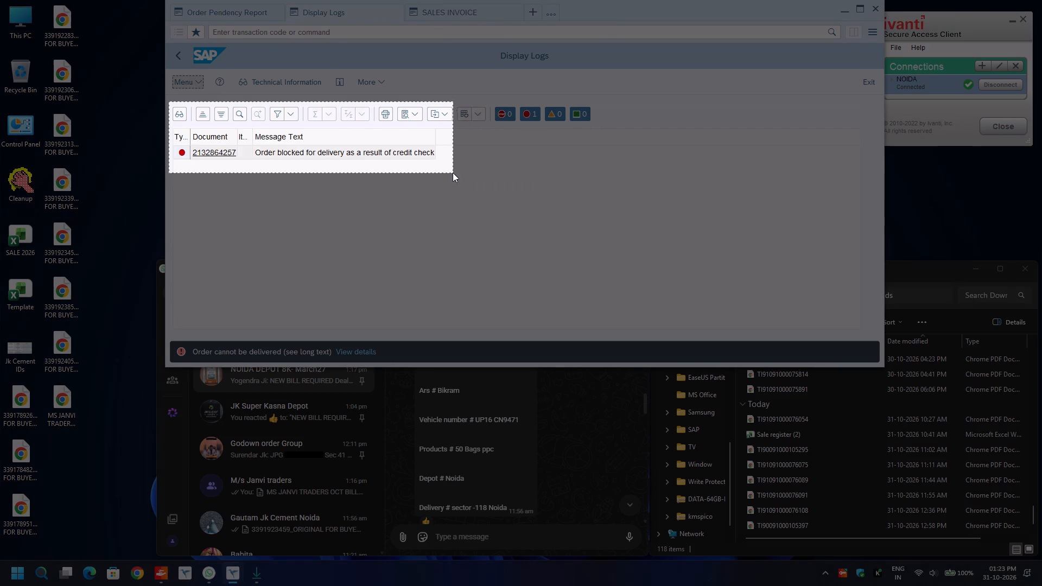
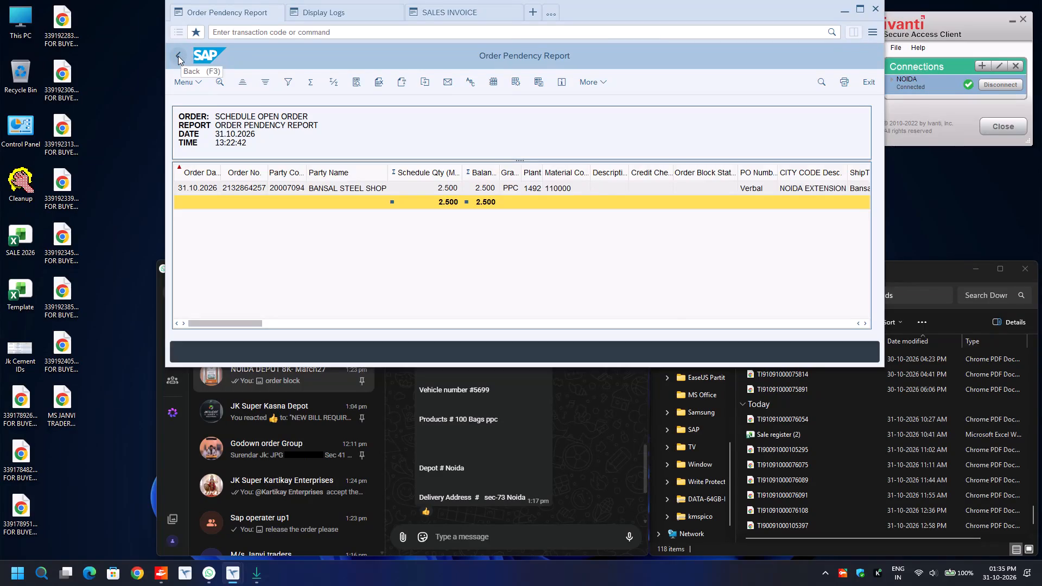
# Rerun the Order Pendency Report to check the open orders.
pyautogui.press('F8')
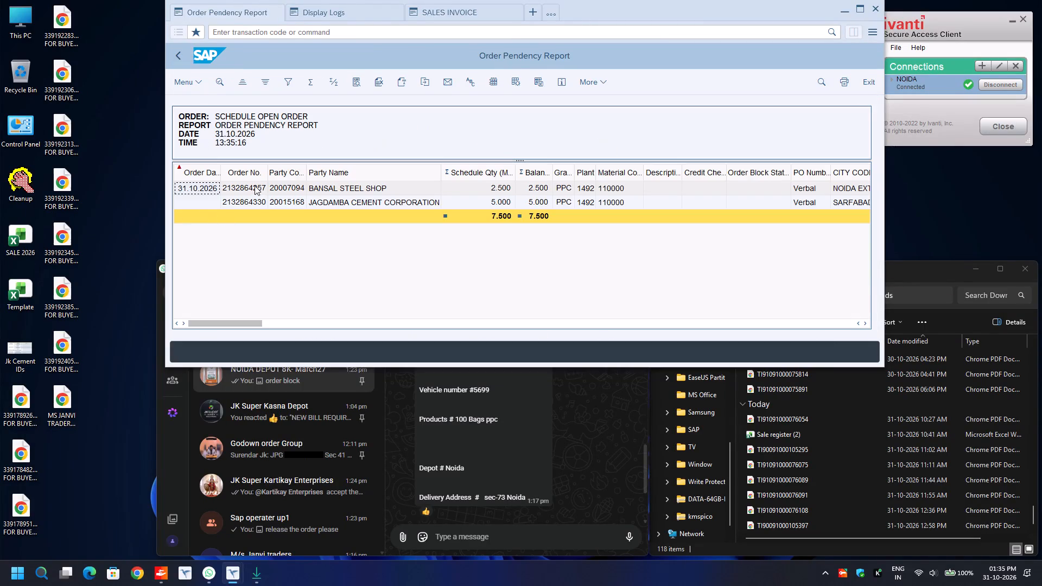
pyautogui.click(249, 203)
pyautogui.hotkey('ctrl', 'y')
pyautogui.hotkey('ctrl', 'c')
pyautogui.hotkey('ctrl', 'n')
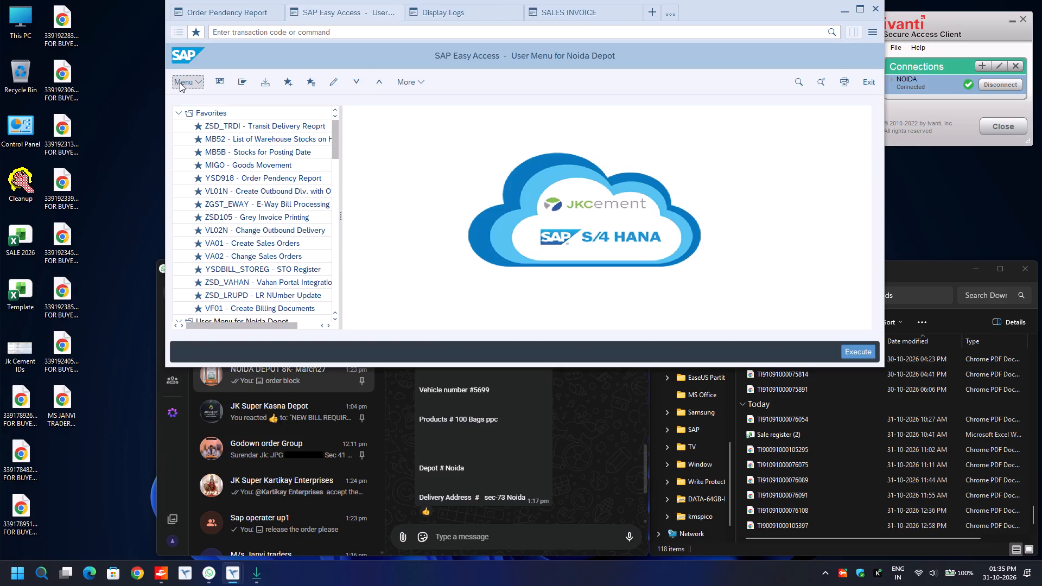
pyautogui.doubleClick(243, 193)
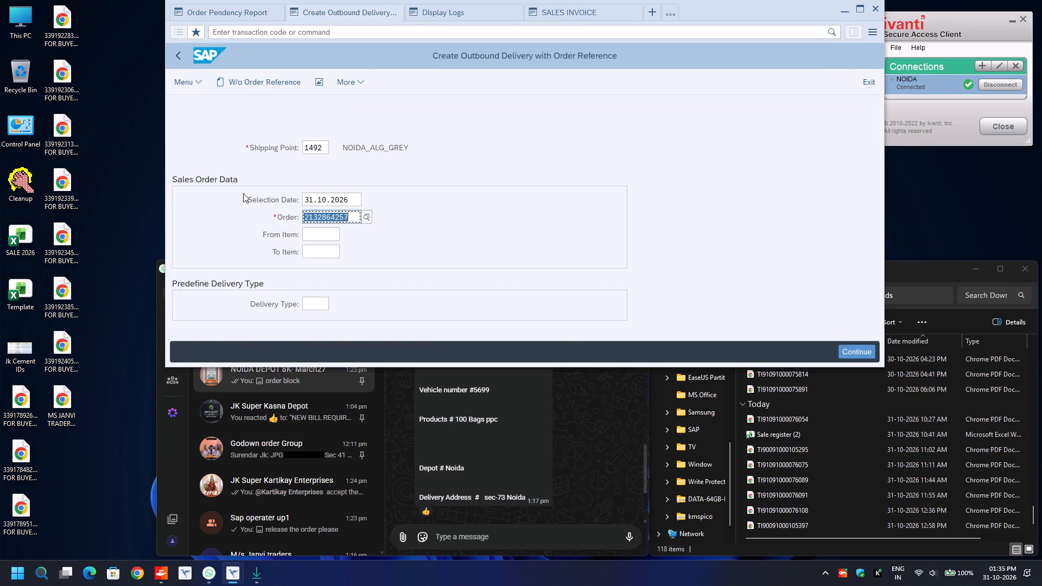
pyautogui.hotkey('ctrl', 'v')
pyautogui.press('Return')
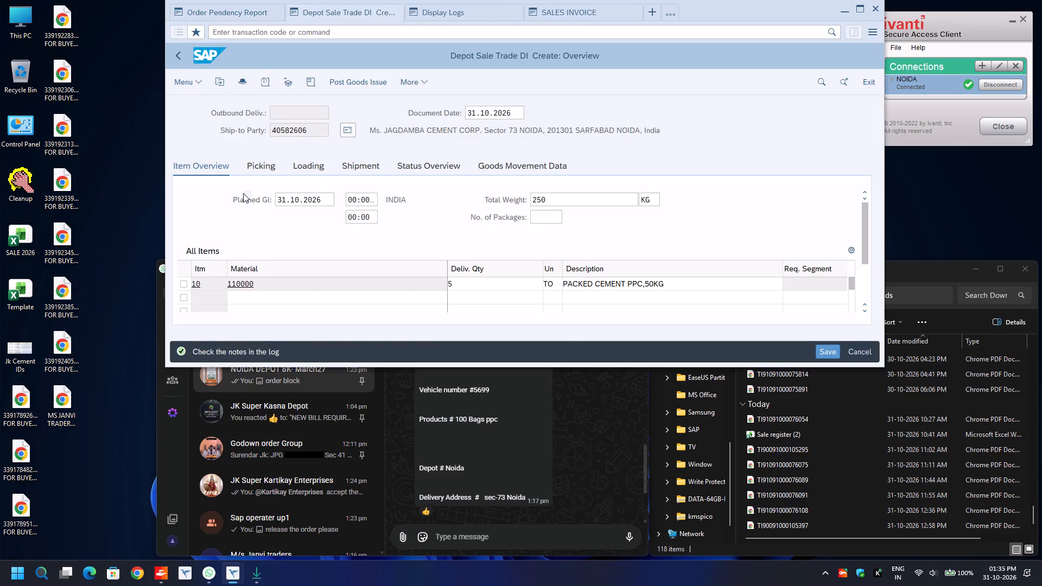
# Set the picked quantity of item 10 to 5 and its batch to 1033-1492 in the picking data.
pyautogui.click(263, 166)
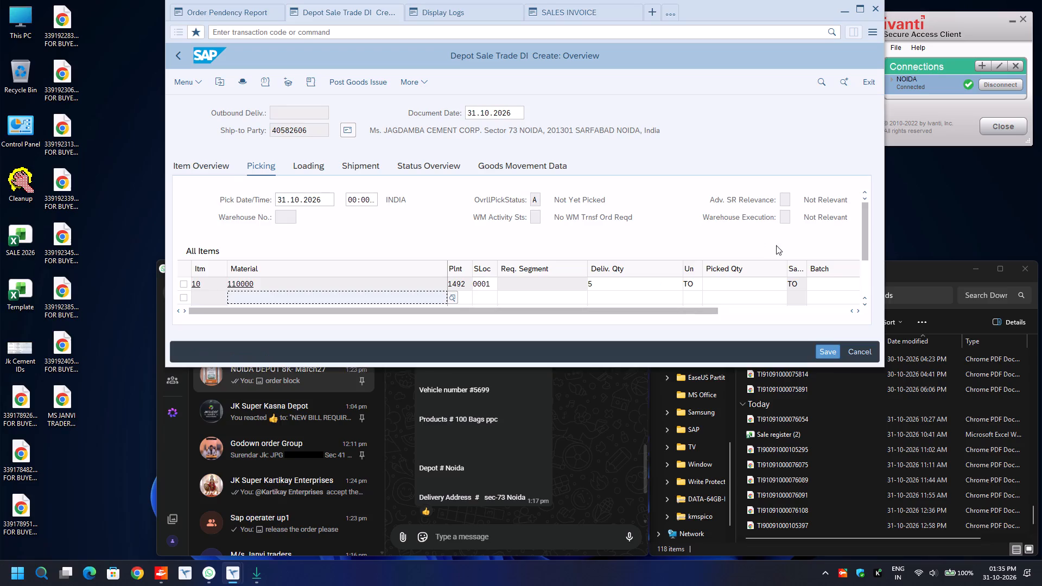
pyautogui.click(749, 285)
pyautogui.press('5')
pyautogui.press('Tab')
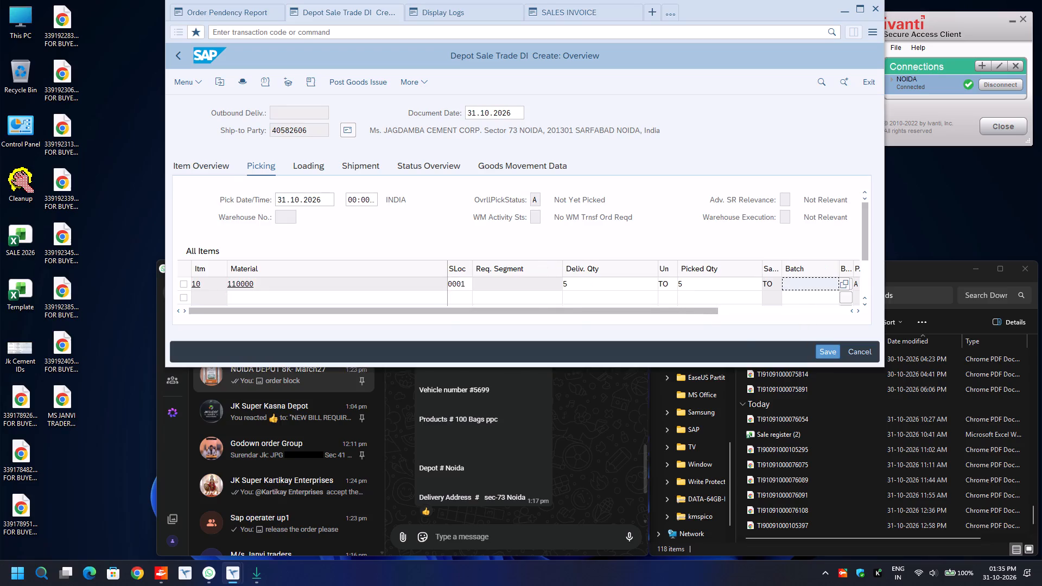
pyautogui.write('1033')
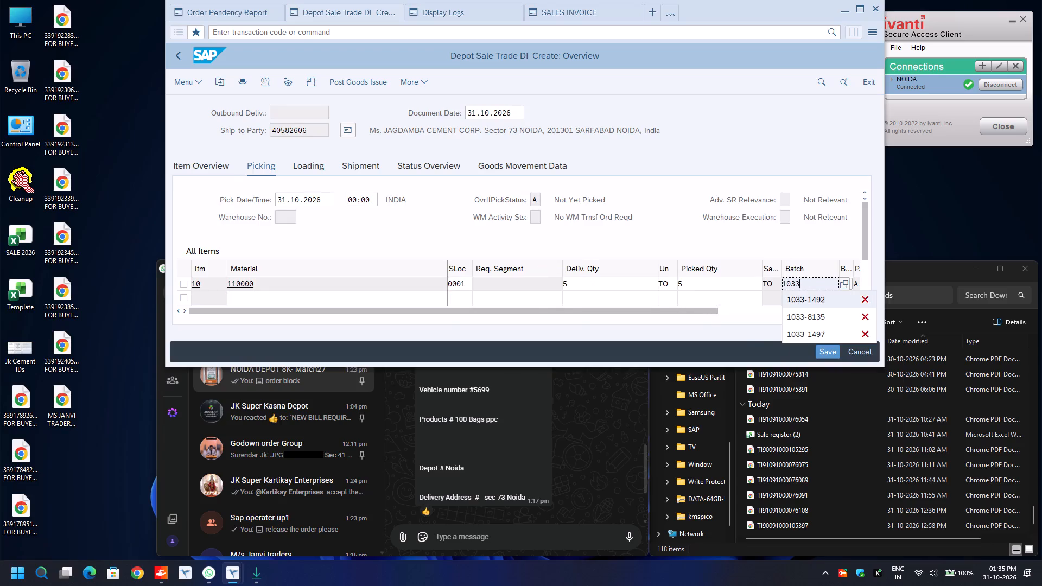
pyautogui.press('Down')
pyautogui.press('Return')
# Fill in the delivery header's transport mode and Road Transporter1, with e-way bill transport mode Road and distance 30.
pyautogui.press('F8')
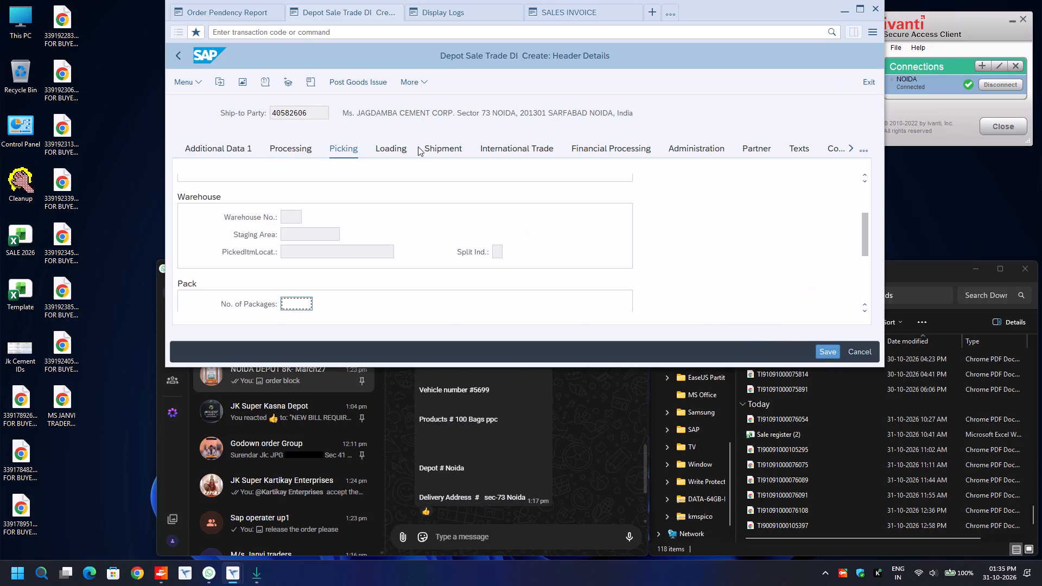
pyautogui.click(212, 147)
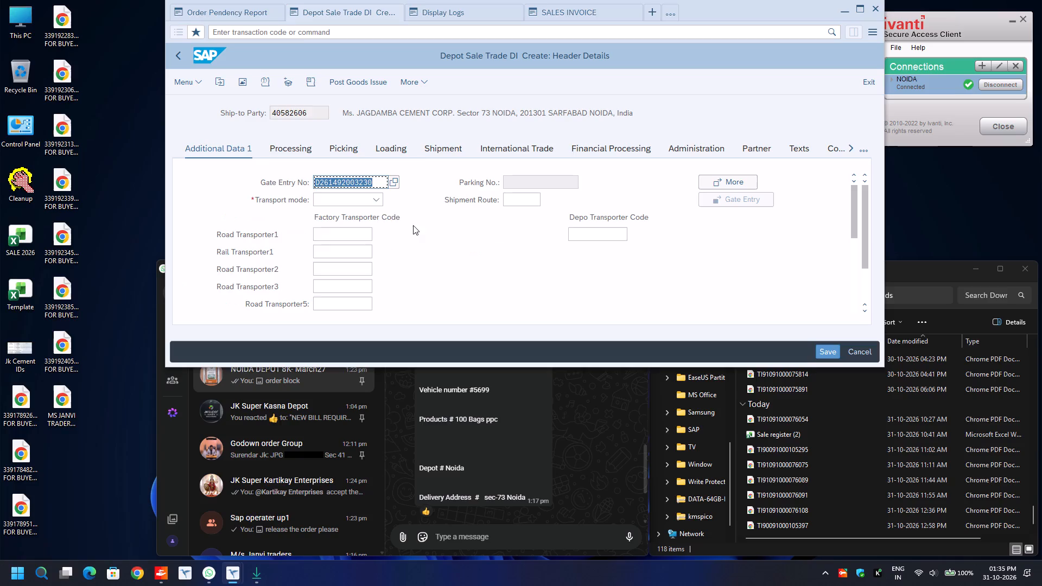
pyautogui.click(378, 203)
pyautogui.click(332, 251)
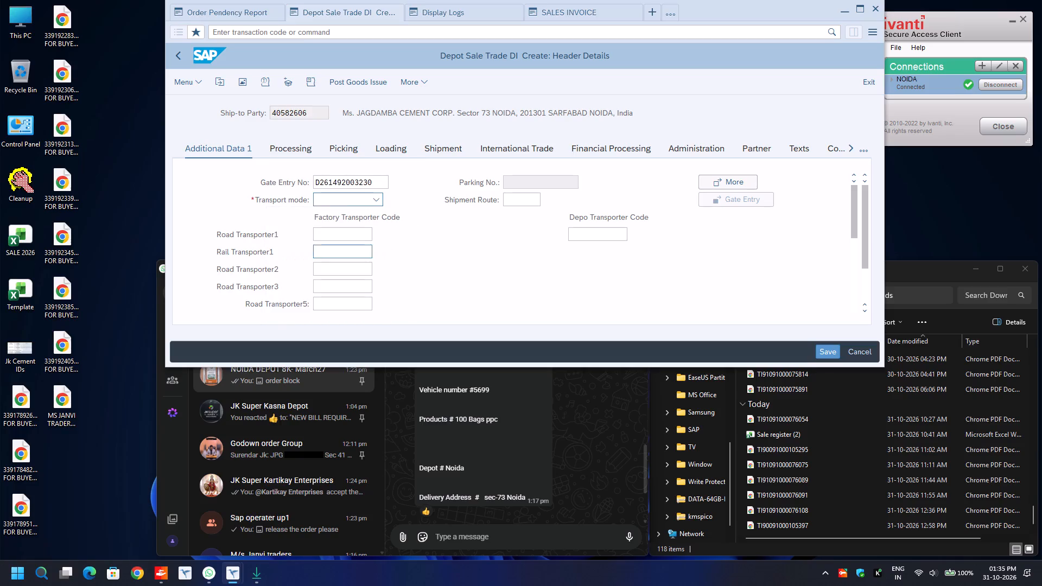
pyautogui.click(326, 229)
pyautogui.press('BackSpace')
pyautogui.press('Down')
pyautogui.press('Return')
pyautogui.press('Return')
pyautogui.write('ro')
pyautogui.press('Tab')
pyautogui.press('Tab')
pyautogui.press('BackSpace')
pyautogui.press('Down')
pyautogui.press('Return')
pyautogui.press('Down')
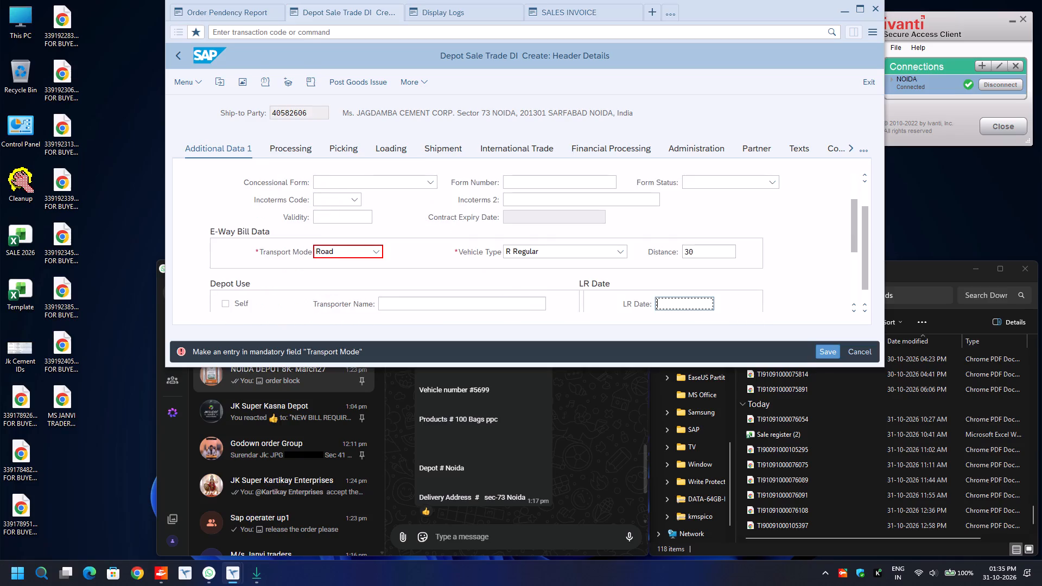
pyautogui.press('Down')
pyautogui.press('BackSpace')
pyautogui.press('Down')
pyautogui.press('Down')
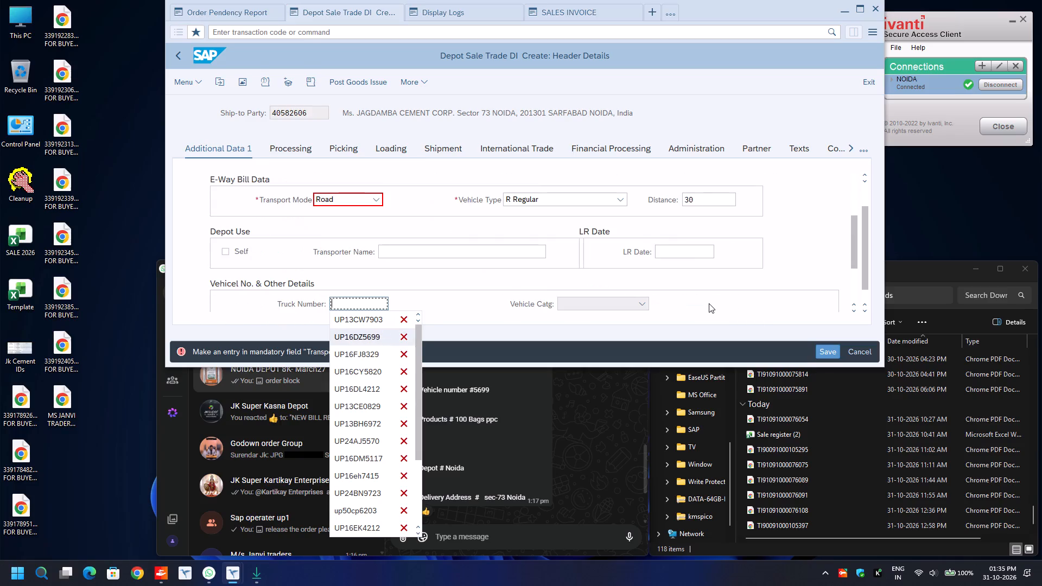
pyautogui.press('Down')
pyautogui.press('Down')
pyautogui.press('Down')
pyautogui.press('Down')
pyautogui.press('Down')
pyautogui.press('Return')
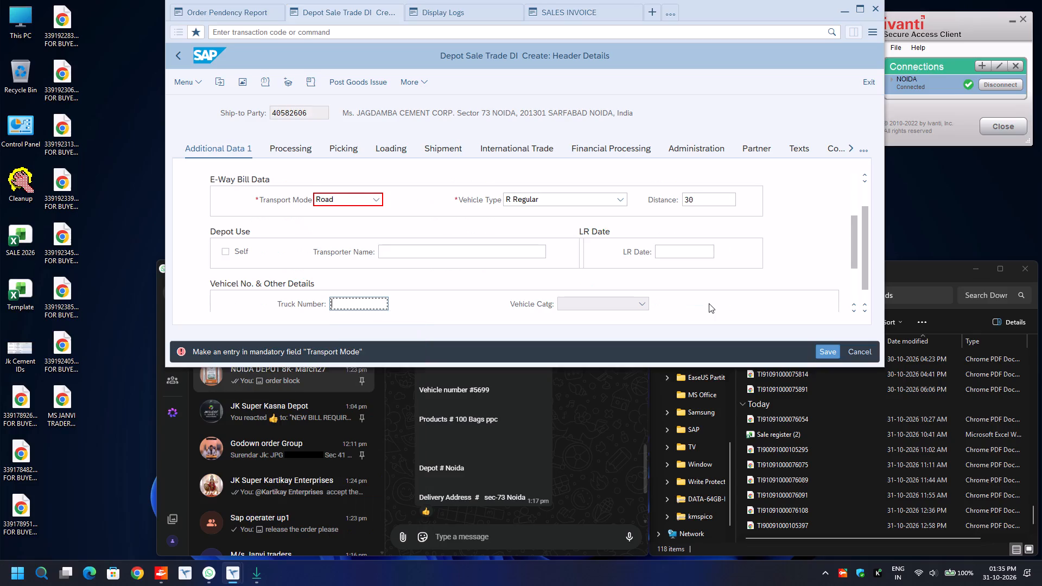
pyautogui.press('Tab')
pyautogui.press('Tab')
pyautogui.press('Down')
pyautogui.press('Up')
pyautogui.press('BackSpace')
pyautogui.press('Down')
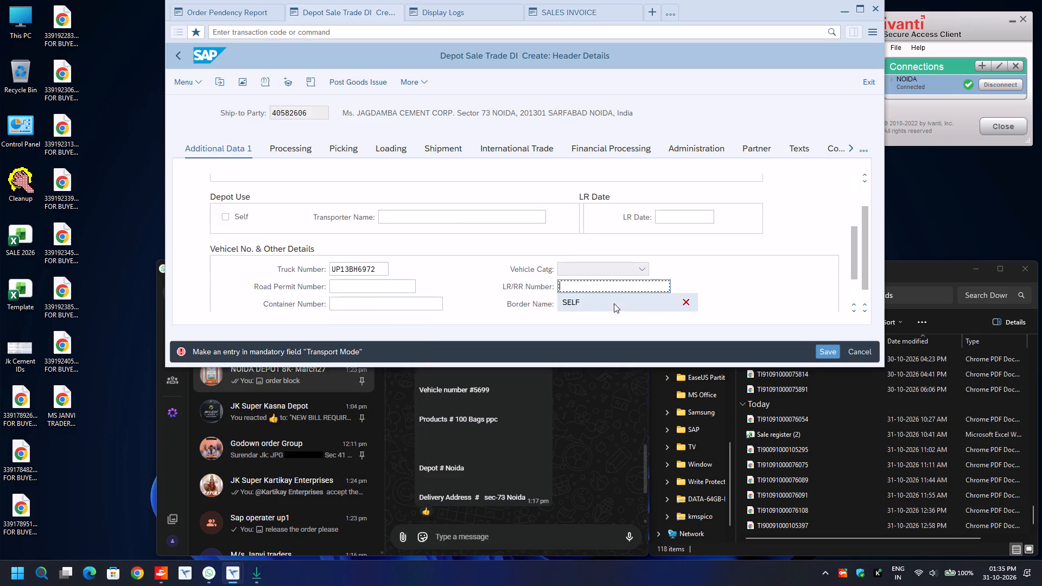
pyautogui.press('Return')
# Pick a previously used route for the delivery in the header's shipment data.
pyautogui.click(439, 148)
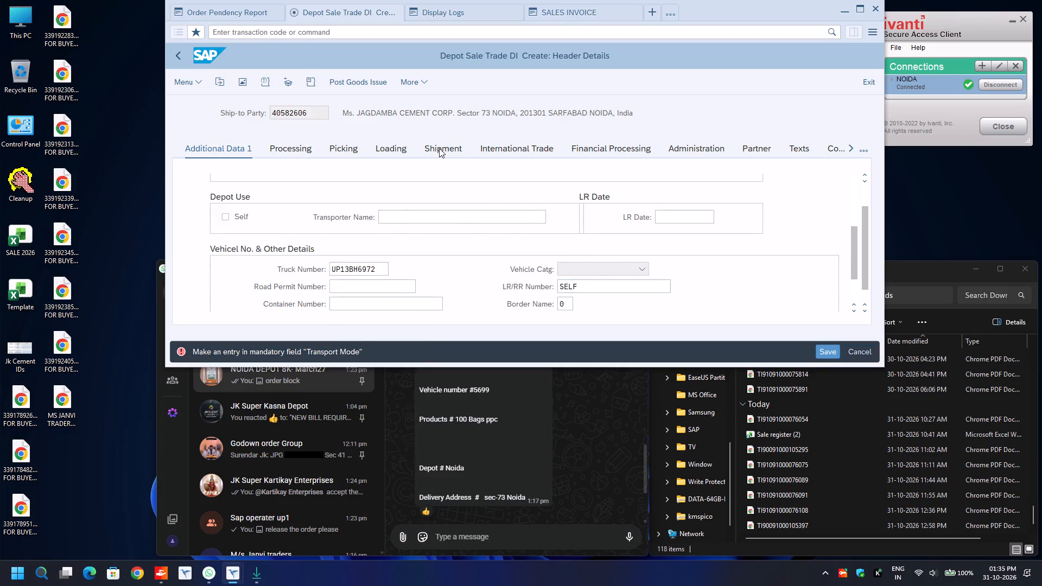
pyautogui.click(272, 301)
pyautogui.press('BackSpace')
pyautogui.press('Down')
pyautogui.press('Return')
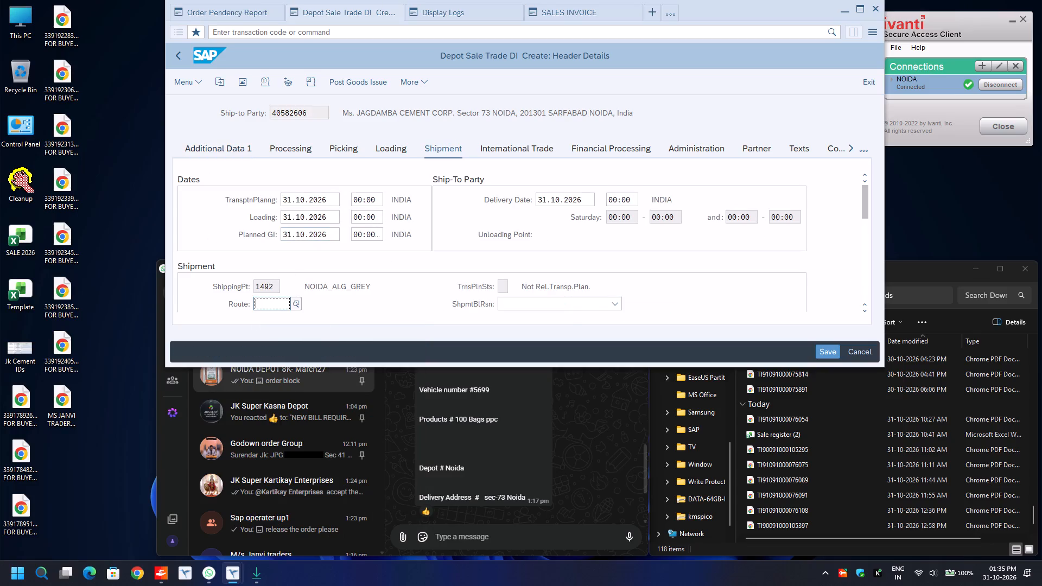
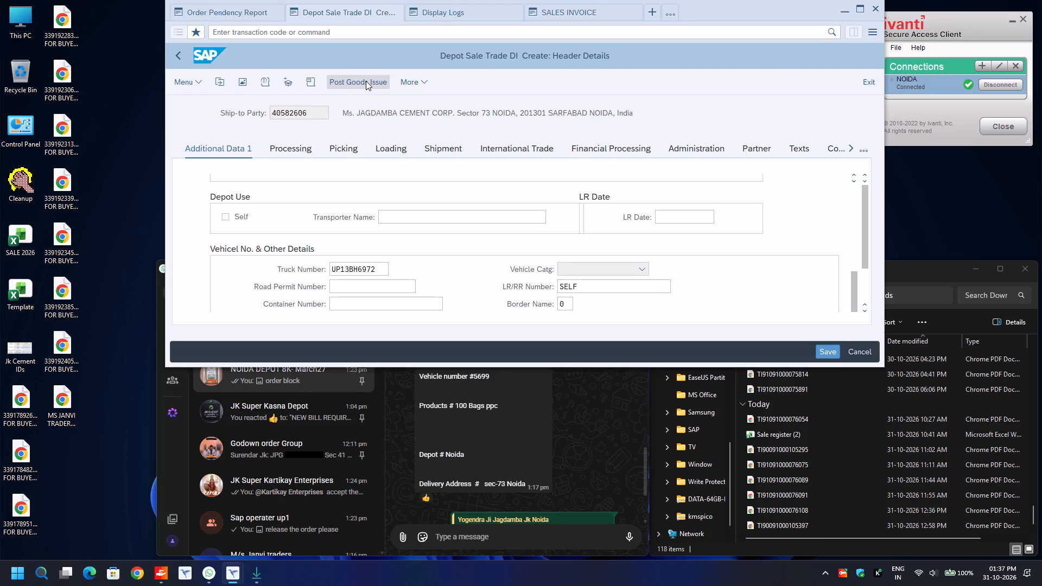
pyautogui.moveTo(366, 81); pyautogui.dragTo(358, 82)
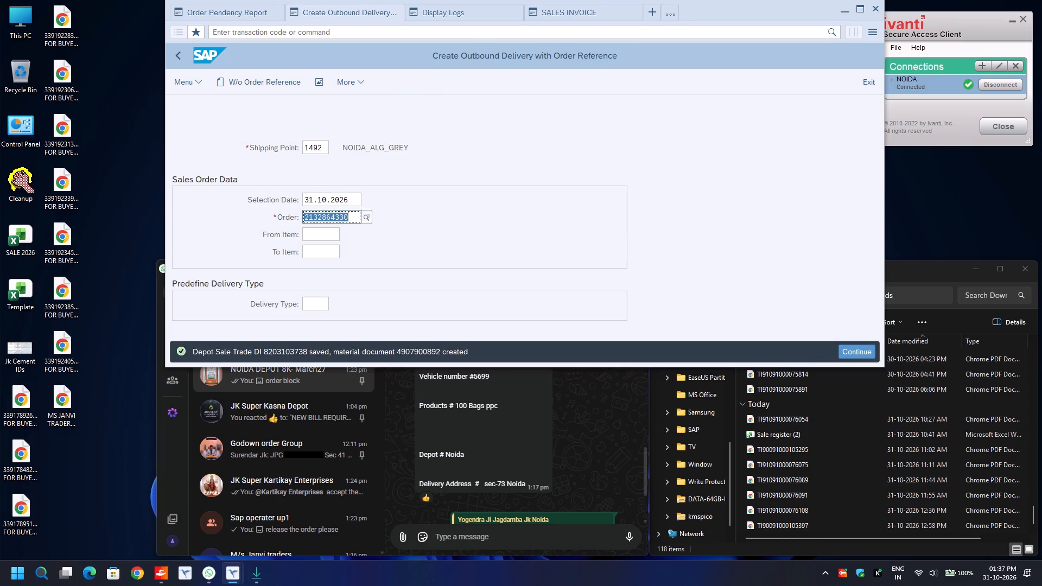
# Leave the delivery error log and open E-Way Bill Processing (ZGST_EWAY) in that session instead of outbound delivery creation.
pyautogui.click(472, 11)
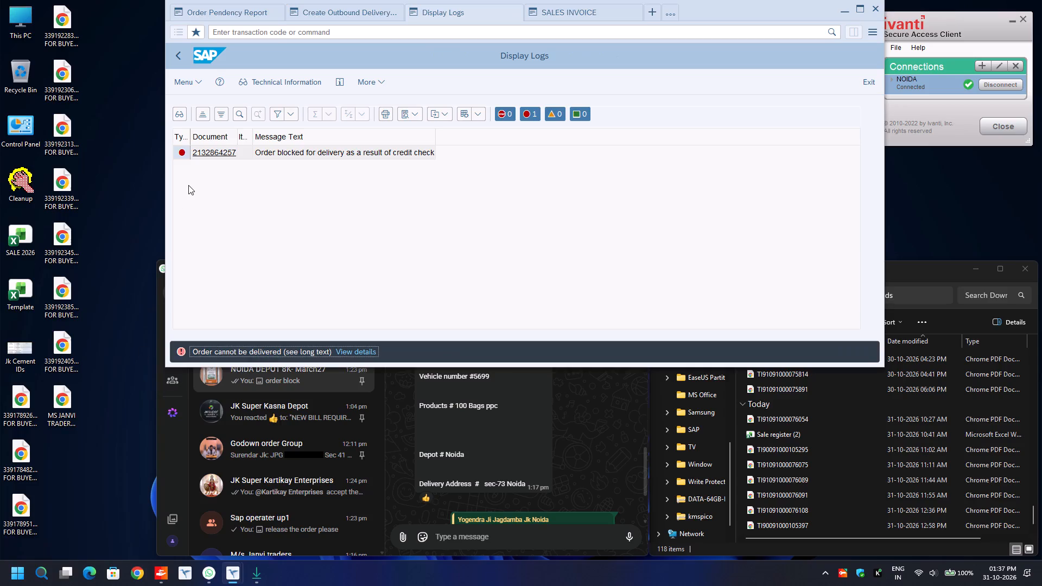
pyautogui.click(178, 55)
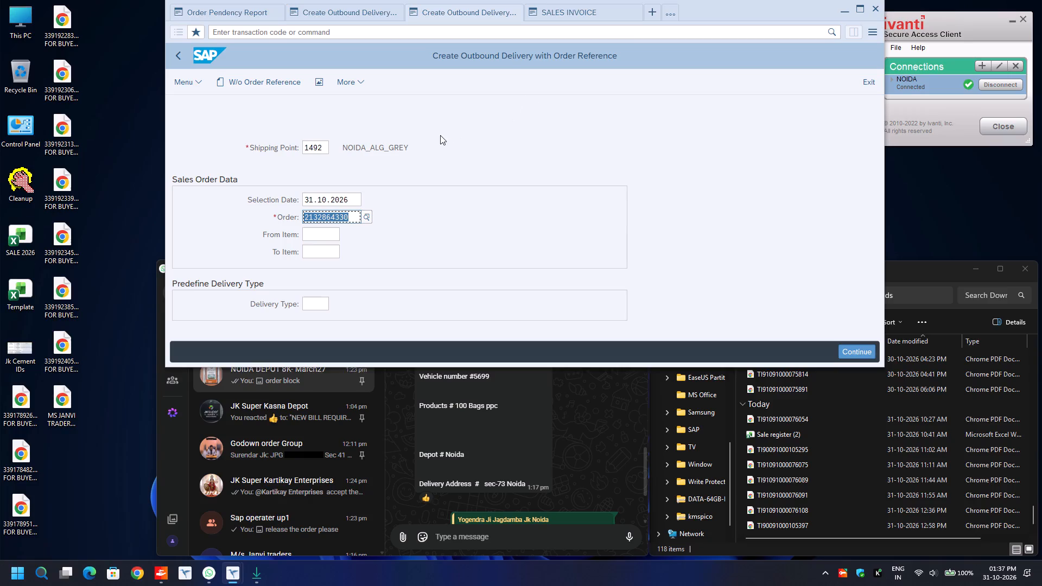
pyautogui.click(323, 10)
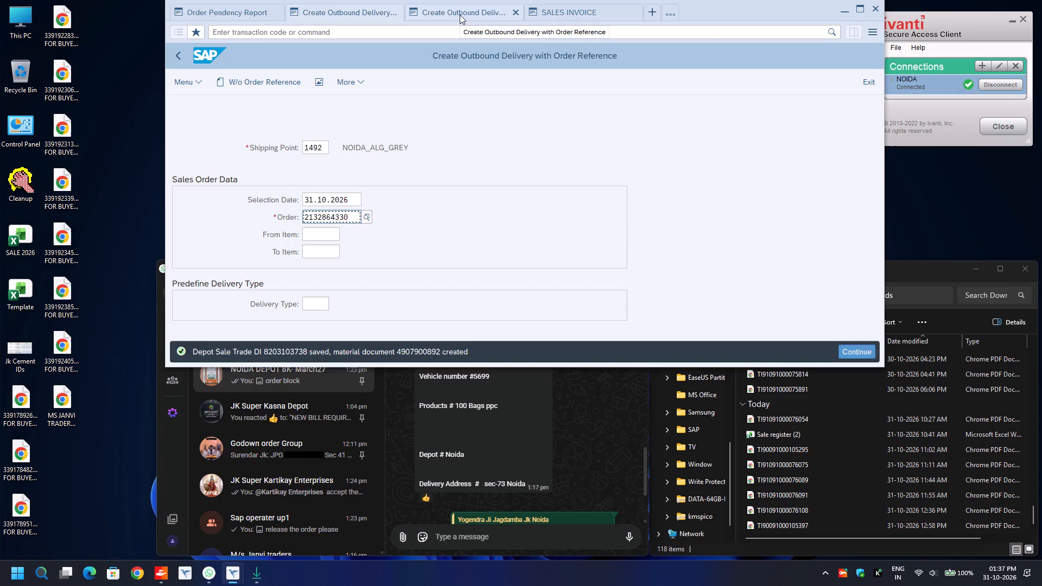
pyautogui.click(460, 15)
pyautogui.click(438, 31)
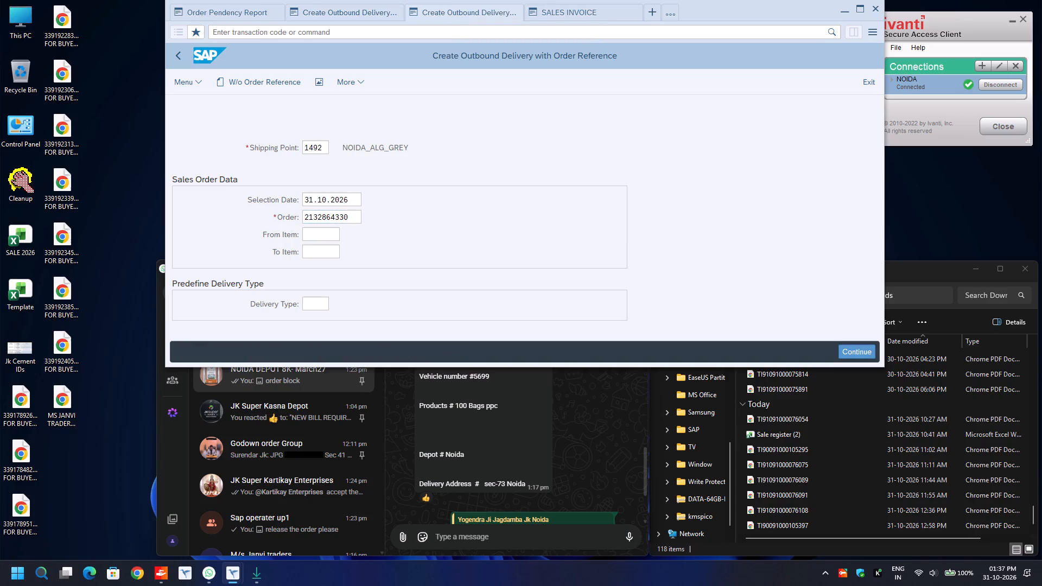
pyautogui.write('/n')
pyautogui.press('Return')
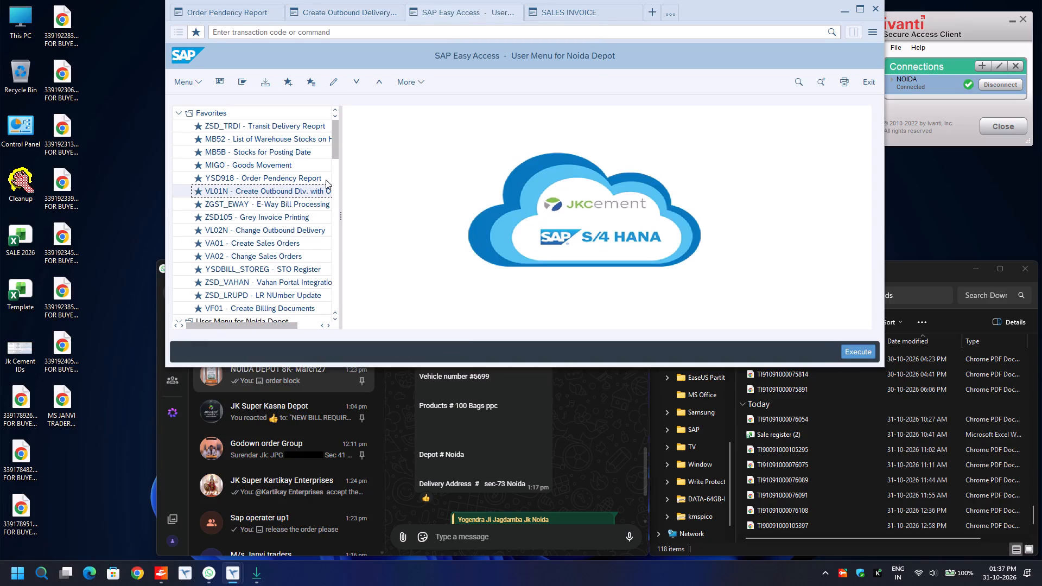
pyautogui.doubleClick(248, 206)
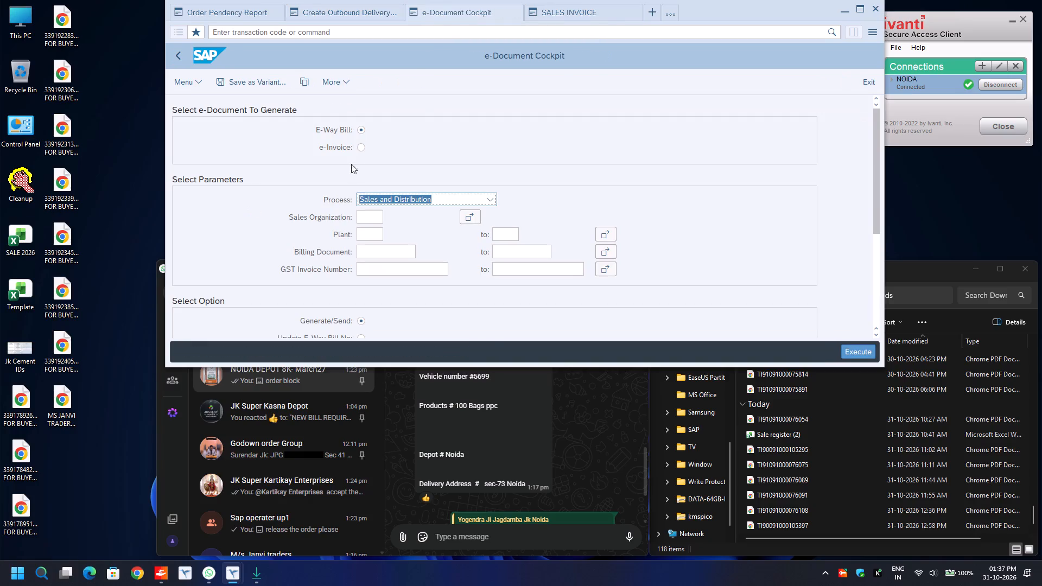
# Choose e-Invoice as the document to generate and set plant 1492 and billing/posting date 31.10.2026.
pyautogui.click(355, 149)
pyautogui.moveTo(378, 196); pyautogui.dragTo(371, 213)
pyautogui.click(371, 213)
pyautogui.press('BackSpace')
pyautogui.press('Down')
pyautogui.press('Return')
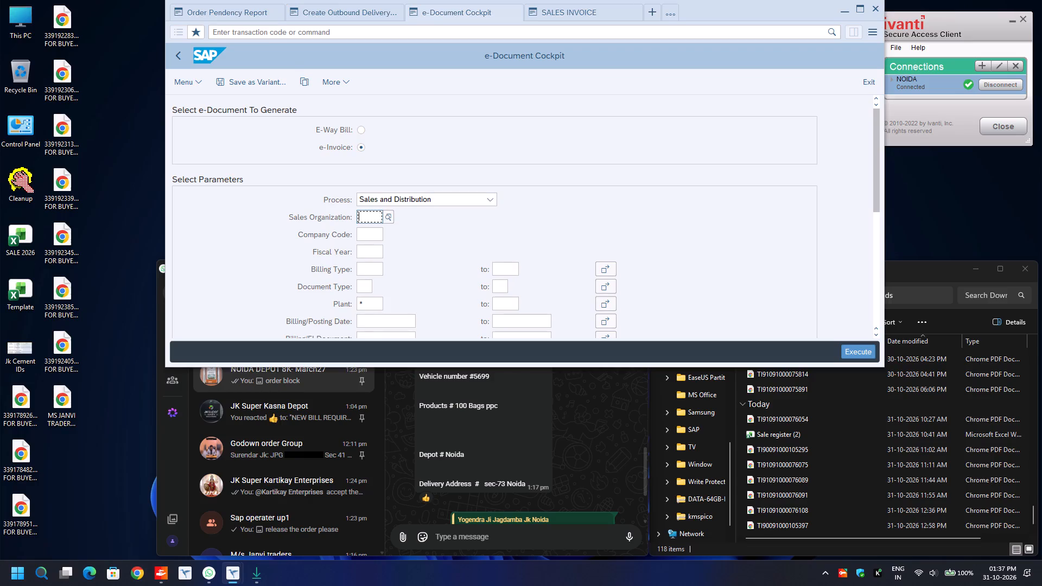
pyautogui.click(372, 301)
pyautogui.press('BackSpace')
pyautogui.write('1492')
pyautogui.press('Return')
pyautogui.press('Down')
pyautogui.press('BackSpace')
pyautogui.press('Down')
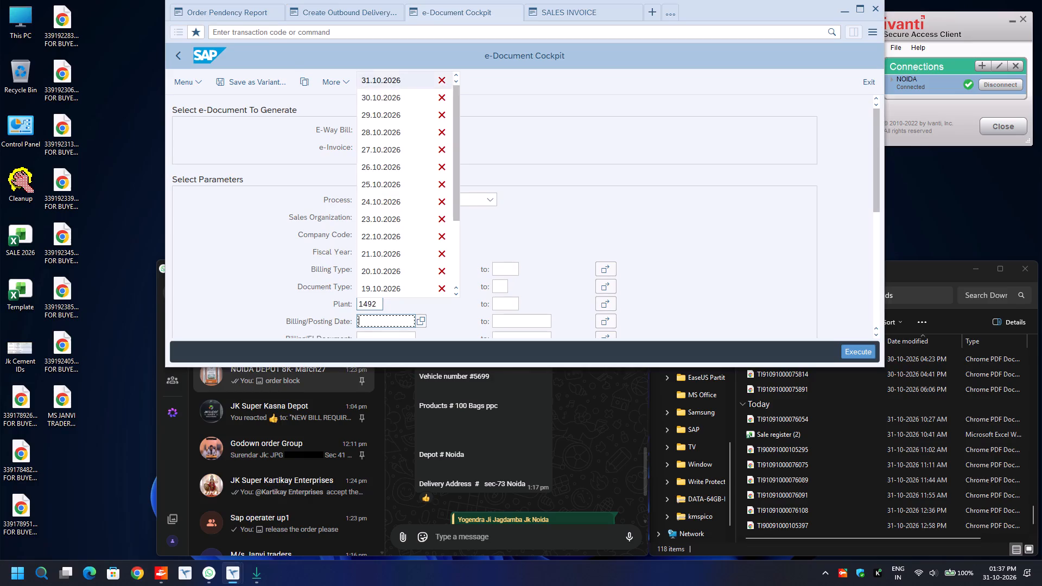
pyautogui.press('Return')
# Run the e-invoice Status Report with the e-Invoice with E-Way Bill option.
pyautogui.scroll(-14, 372, 301)
pyautogui.click(357, 162)
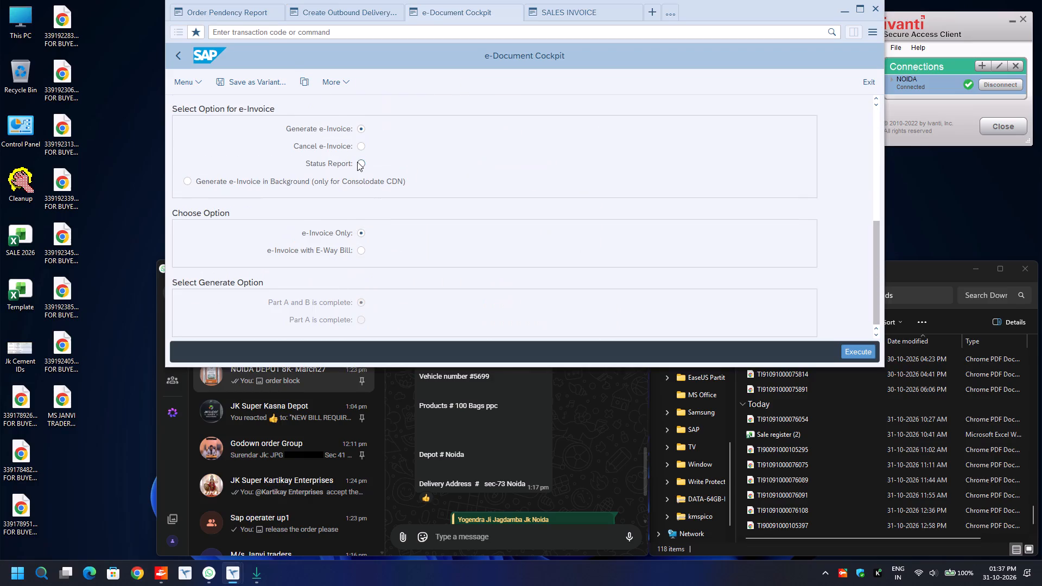
pyautogui.click(358, 248)
pyautogui.press('F8')
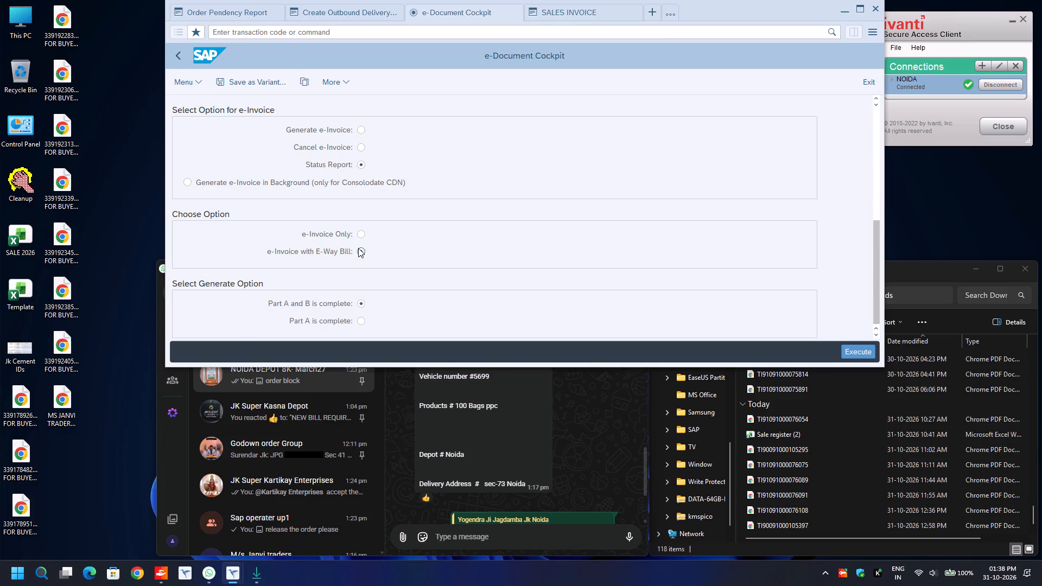
pyautogui.scroll(-9, 461, 139)
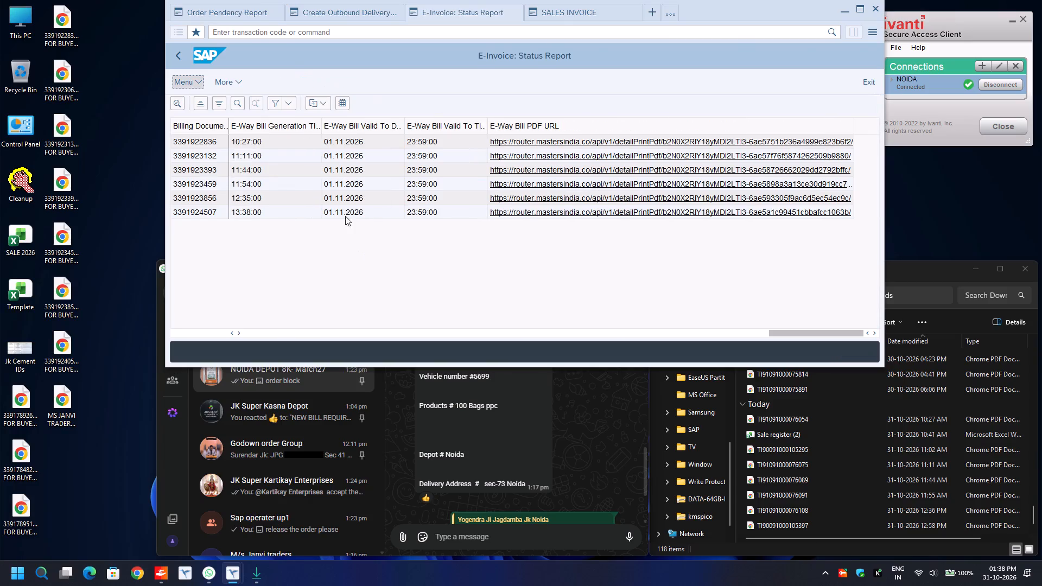
pyautogui.click(204, 215)
pyautogui.hotkey('ctrl', 'y')
pyautogui.hotkey('ctrl', 'c')
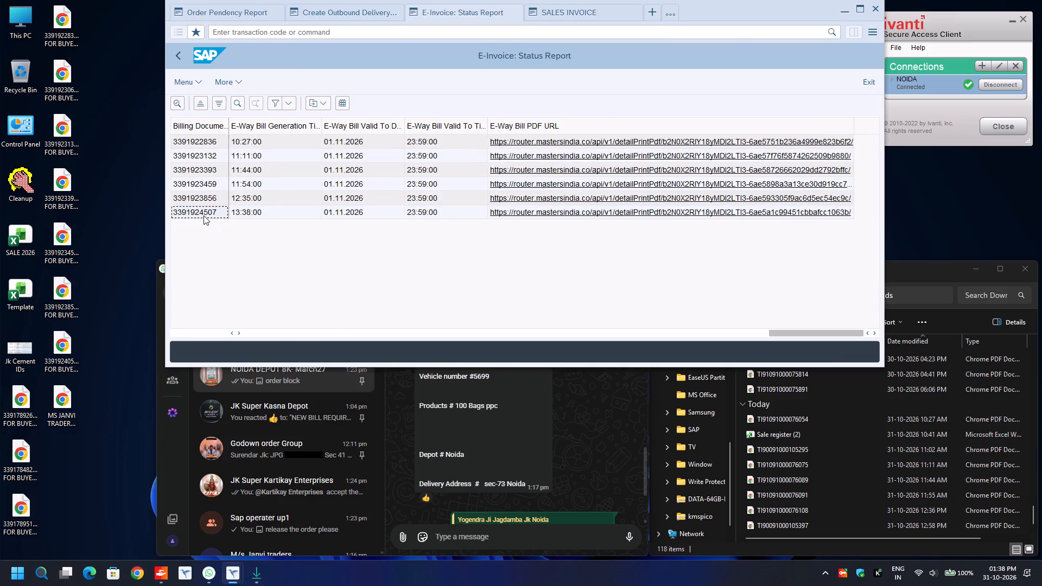
pyautogui.click(562, 8)
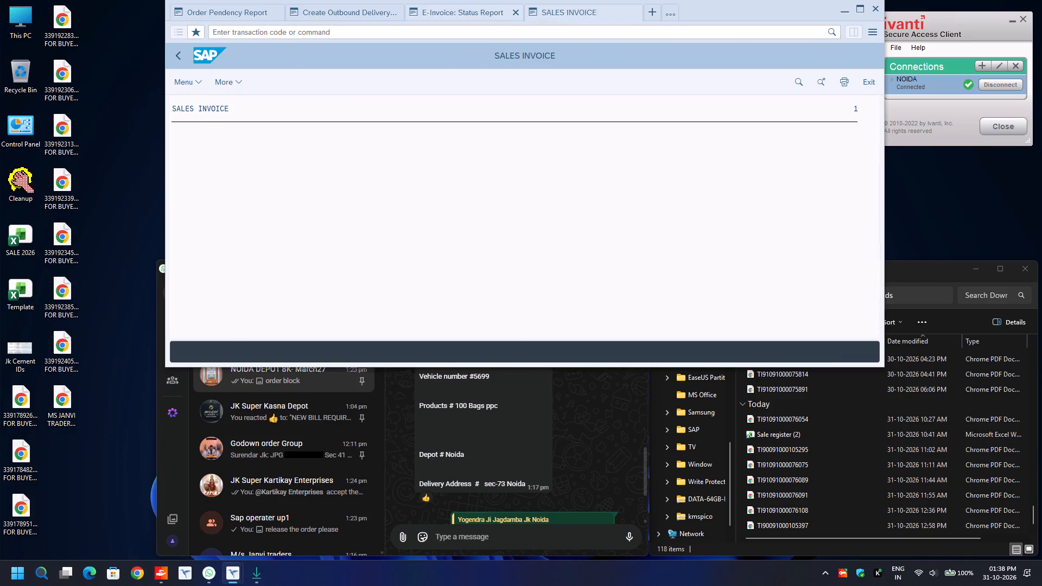
pyautogui.click(178, 52)
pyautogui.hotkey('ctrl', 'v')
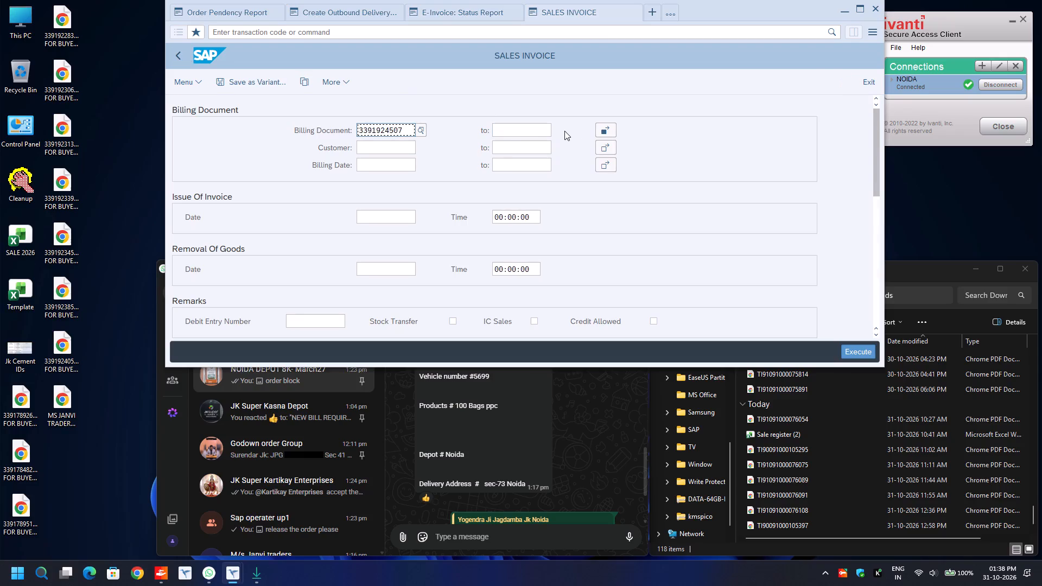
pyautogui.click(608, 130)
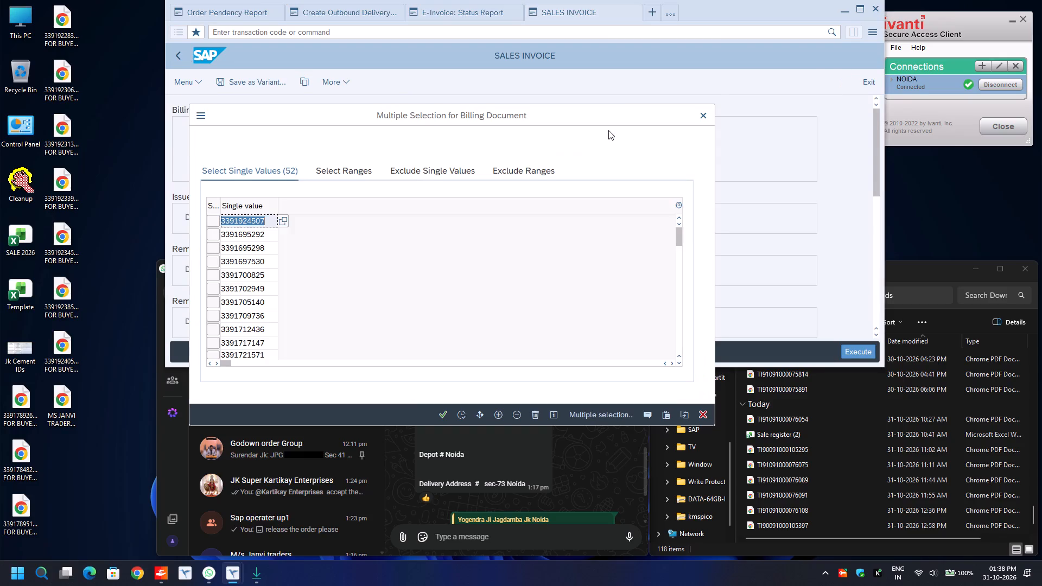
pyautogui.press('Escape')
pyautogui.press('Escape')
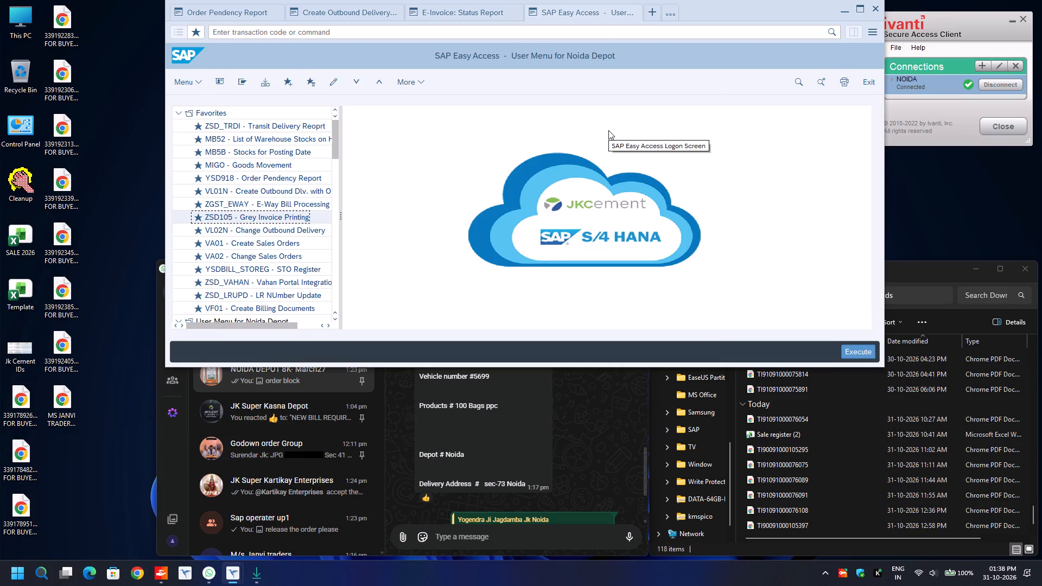
pyautogui.press('Return')
pyautogui.hotkey('ctrl', 'v')
pyautogui.scroll(-10, 608, 130)
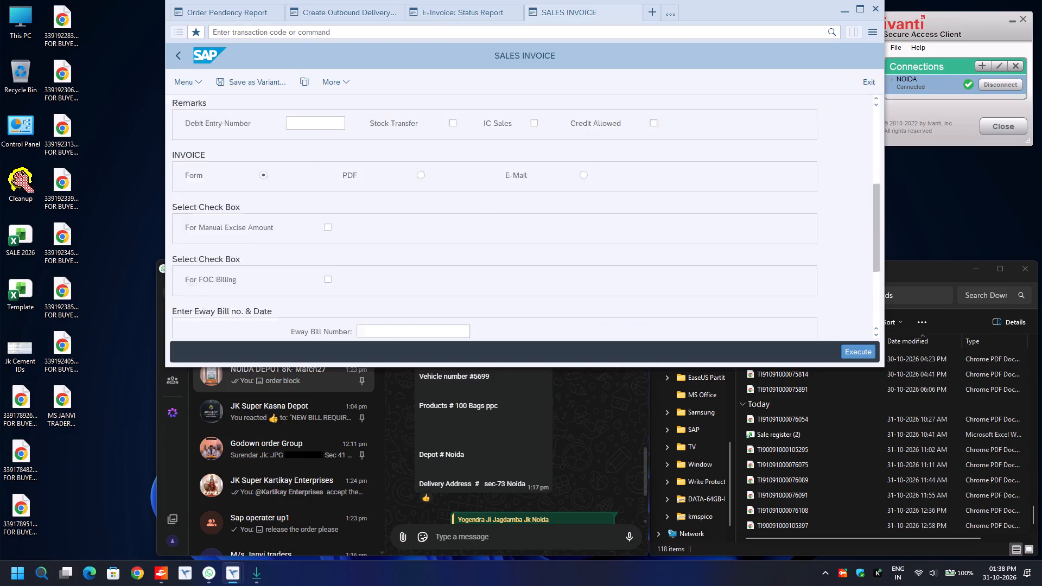
pyautogui.click(184, 249)
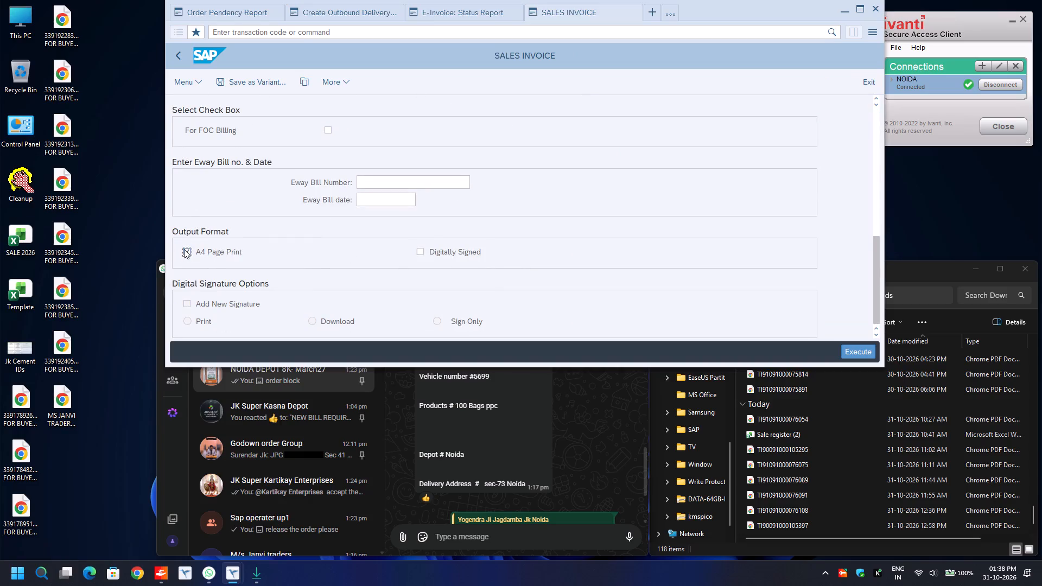
pyautogui.press('Tab')
pyautogui.press('space')
pyautogui.press('Tab')
pyautogui.press('space')
pyautogui.press('Tab')
pyautogui.press('Down')
# Run the invoice output and download only the Original For Buyer copy.
pyautogui.press('F8')
pyautogui.press('space')
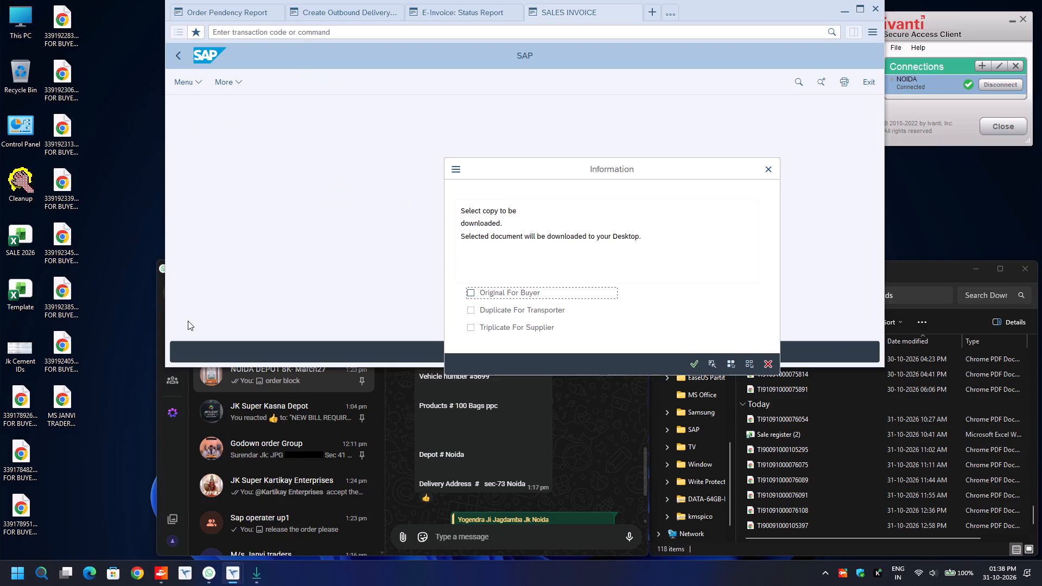
pyautogui.press('Return')
pyautogui.click(486, 11)
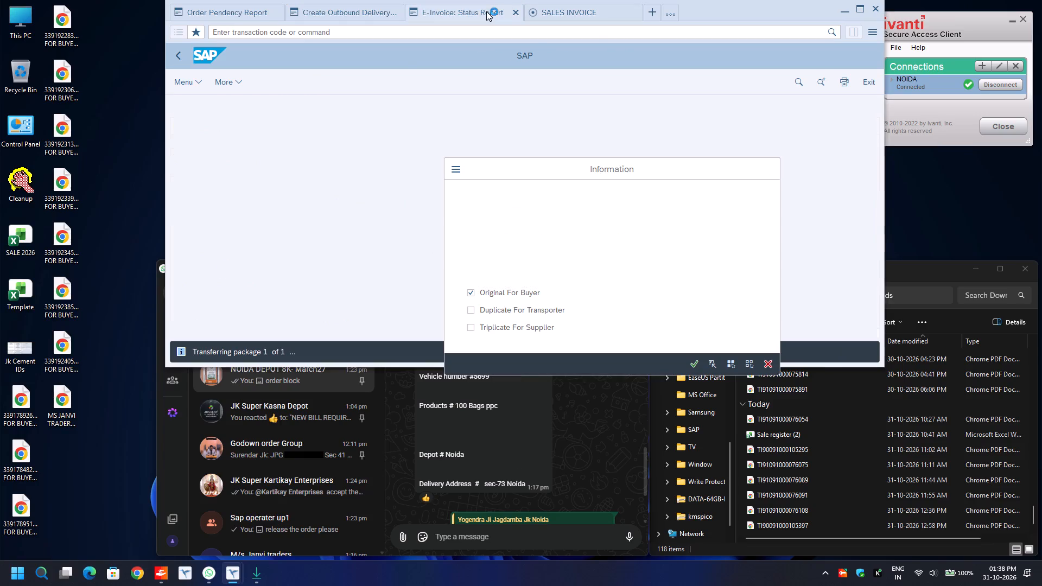
pyautogui.click(586, 209)
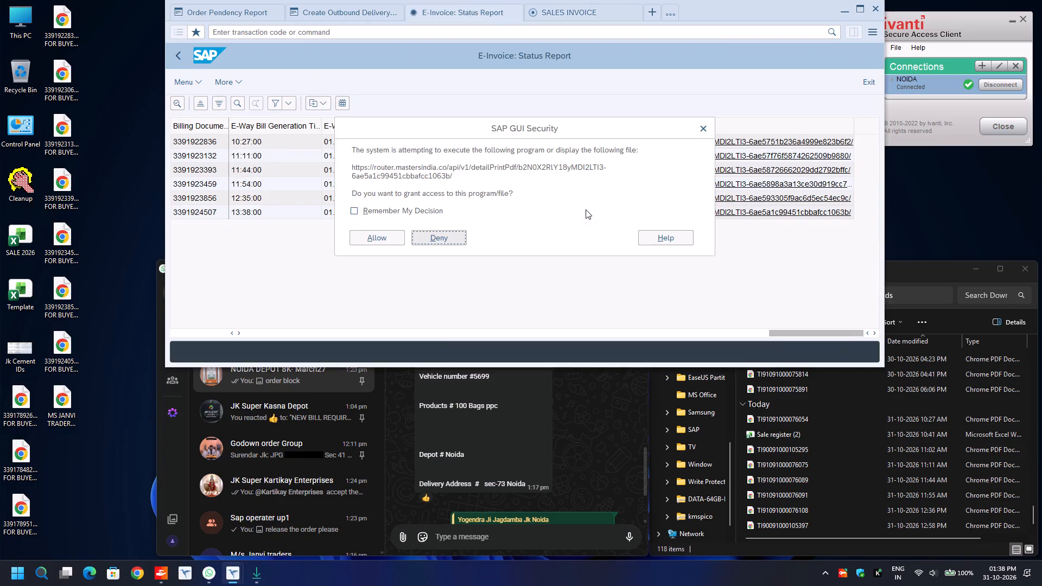
pyautogui.press('Left')
pyautogui.press('Return')
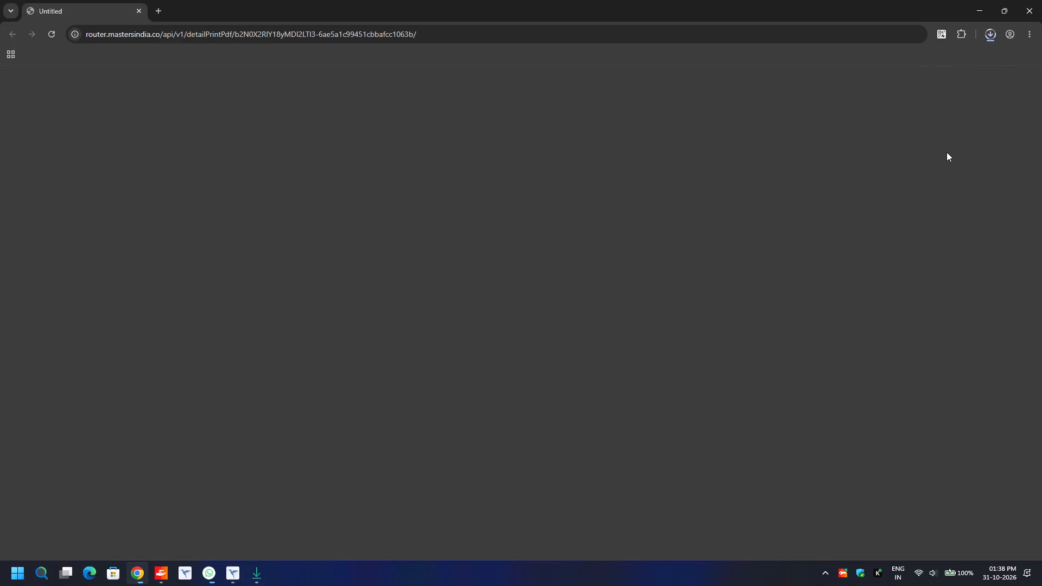
# Restore the browser to a smaller window and open its recent download history for the e-way bill PDF.
pyautogui.click(1003, 13)
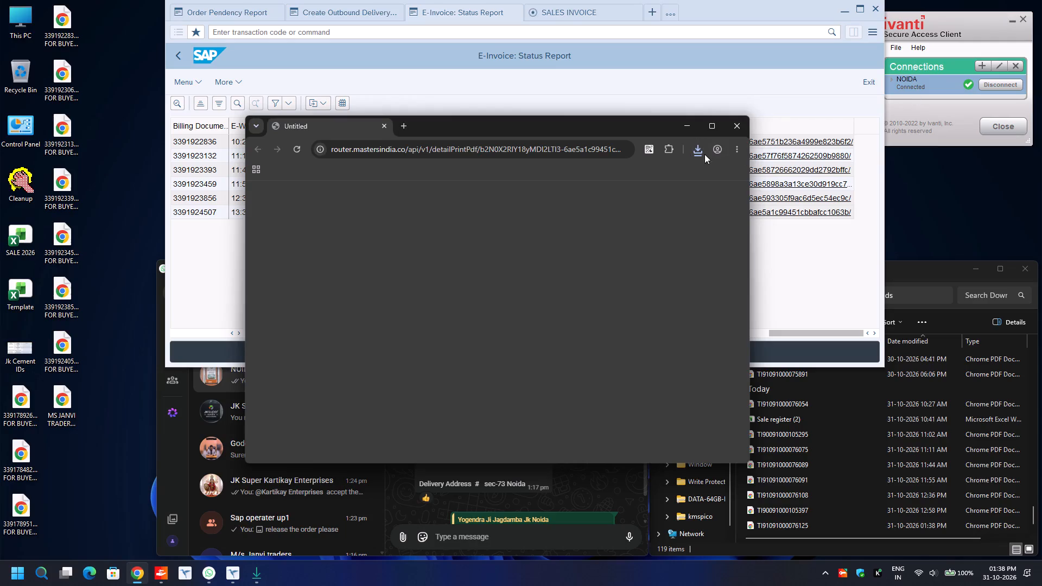
pyautogui.click(697, 149)
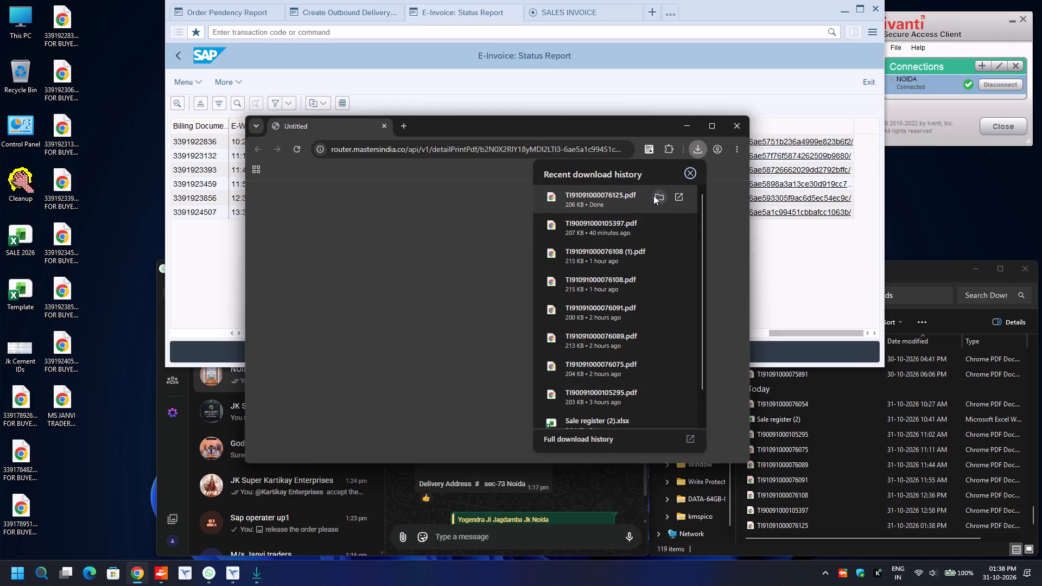
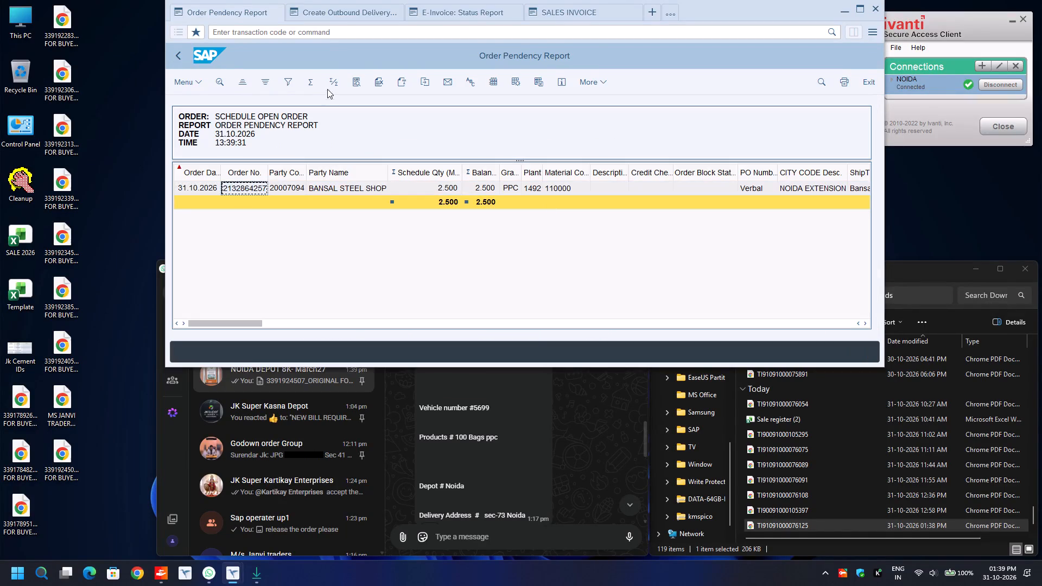
# Switch from the Order Pendency Report to the Create Outbound Delivery with Order Reference session.
pyautogui.click(328, 17)
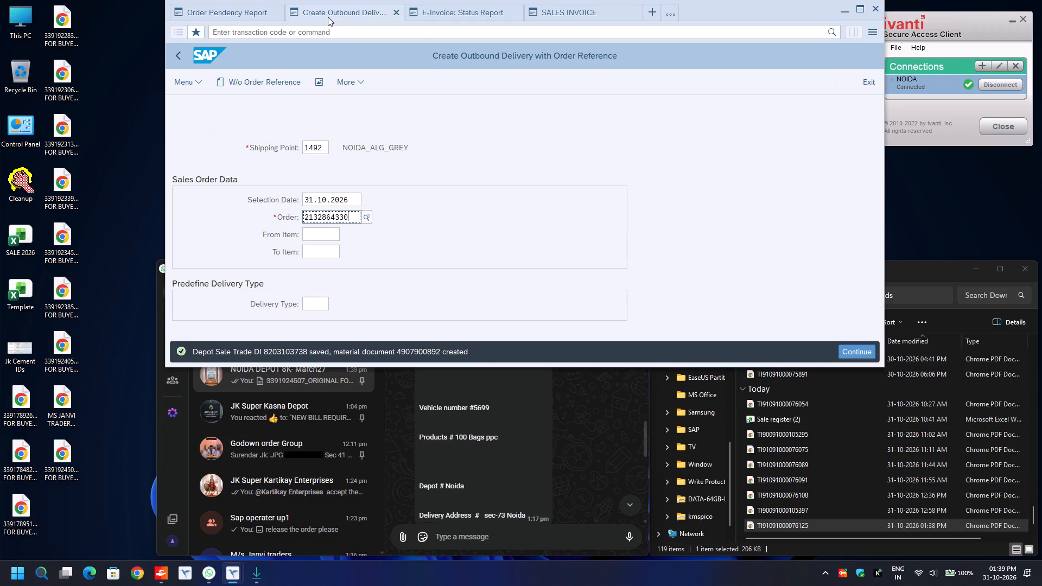